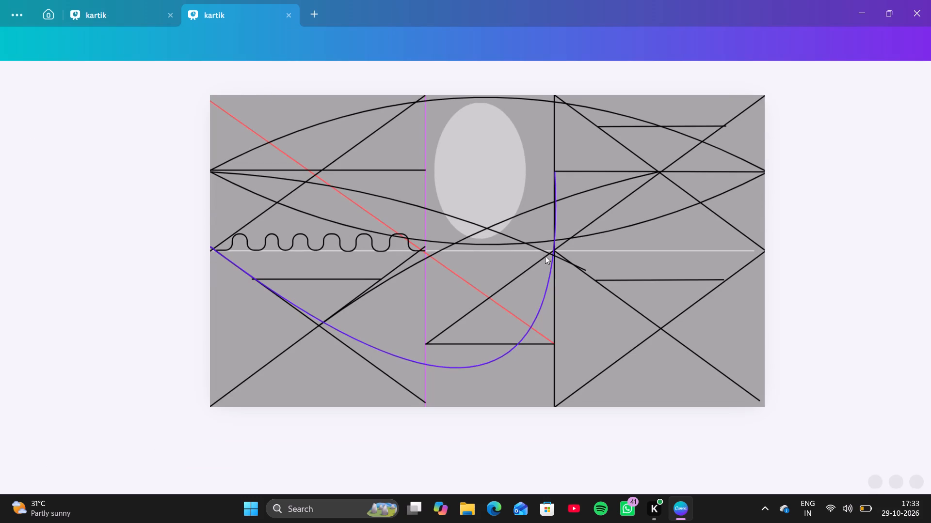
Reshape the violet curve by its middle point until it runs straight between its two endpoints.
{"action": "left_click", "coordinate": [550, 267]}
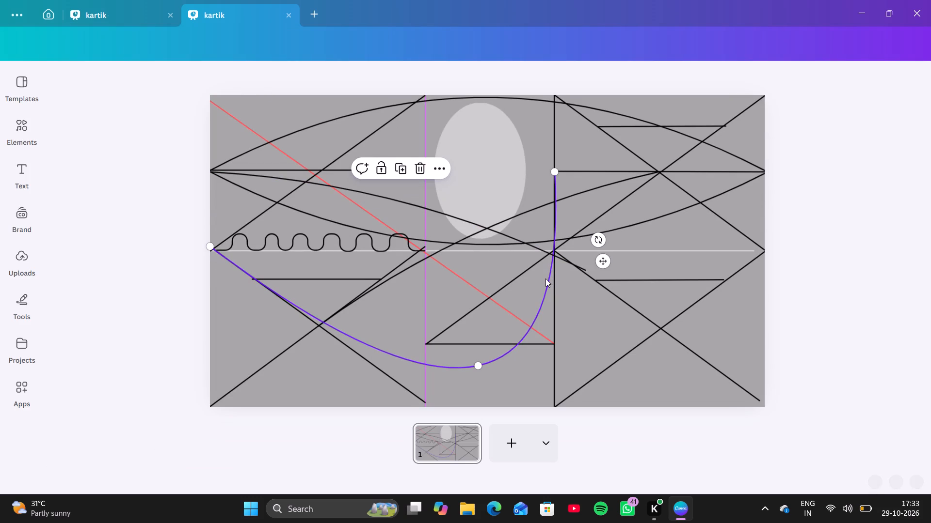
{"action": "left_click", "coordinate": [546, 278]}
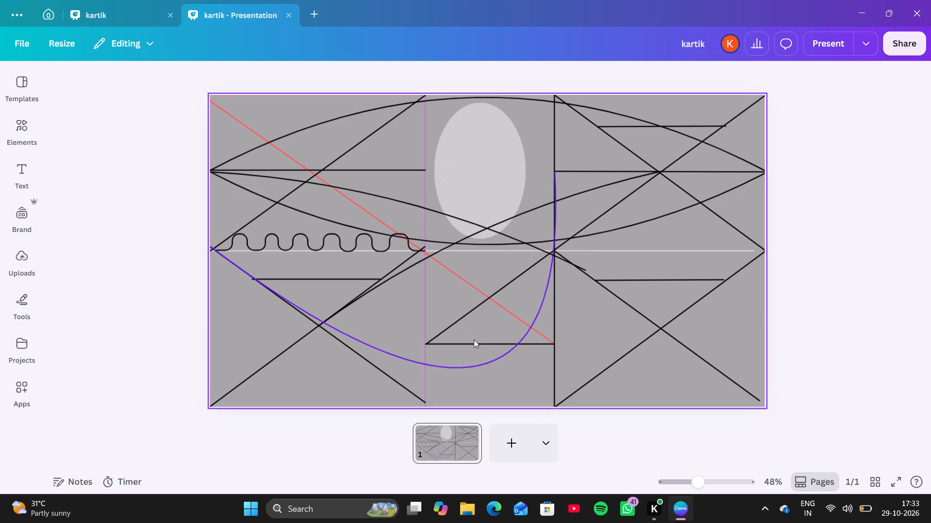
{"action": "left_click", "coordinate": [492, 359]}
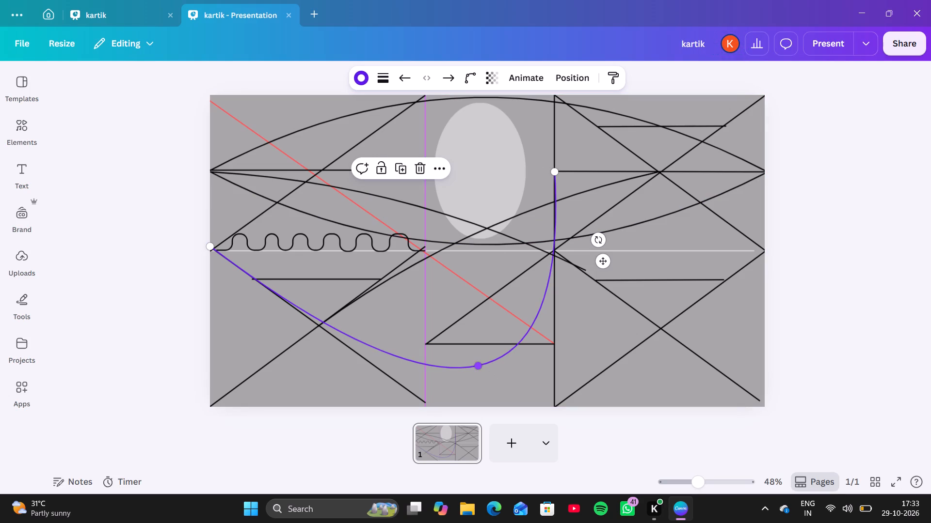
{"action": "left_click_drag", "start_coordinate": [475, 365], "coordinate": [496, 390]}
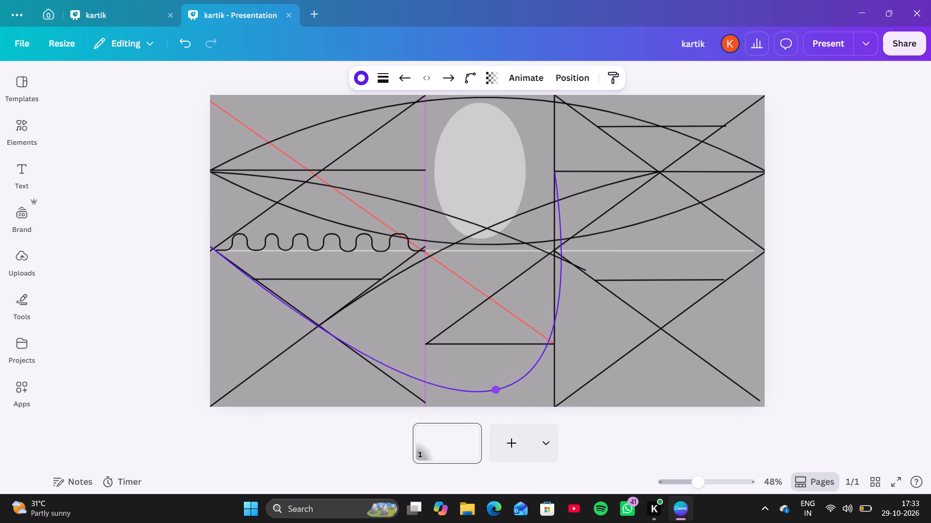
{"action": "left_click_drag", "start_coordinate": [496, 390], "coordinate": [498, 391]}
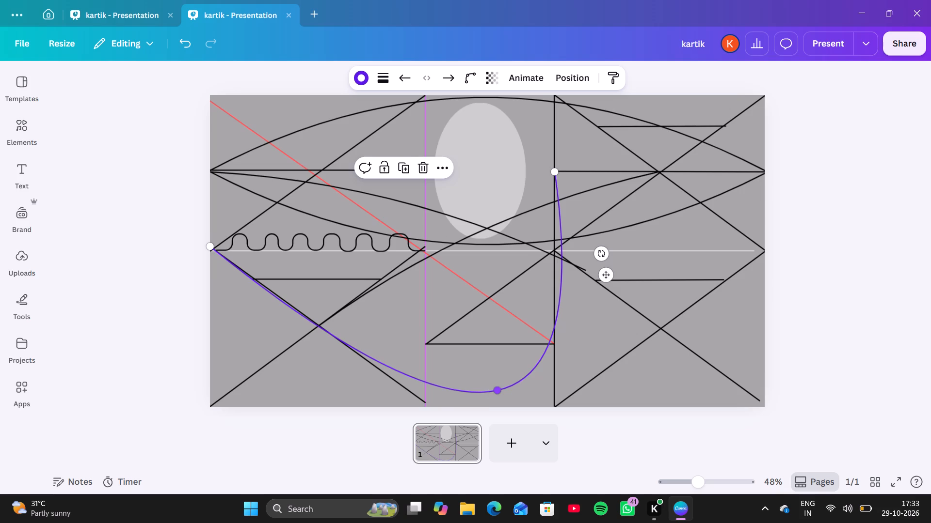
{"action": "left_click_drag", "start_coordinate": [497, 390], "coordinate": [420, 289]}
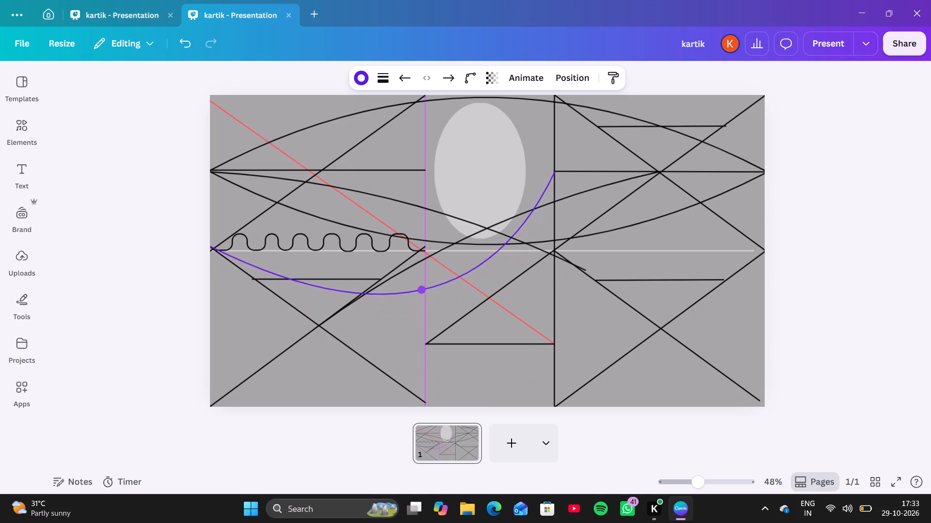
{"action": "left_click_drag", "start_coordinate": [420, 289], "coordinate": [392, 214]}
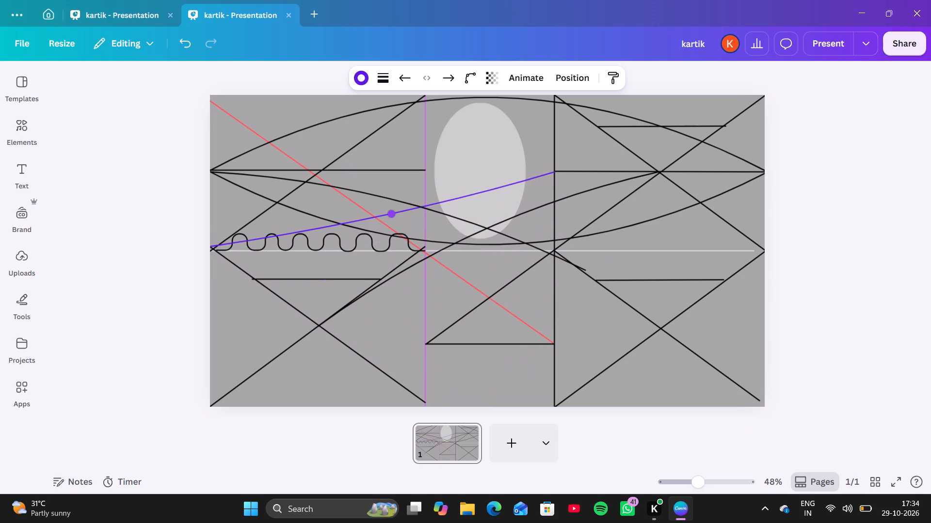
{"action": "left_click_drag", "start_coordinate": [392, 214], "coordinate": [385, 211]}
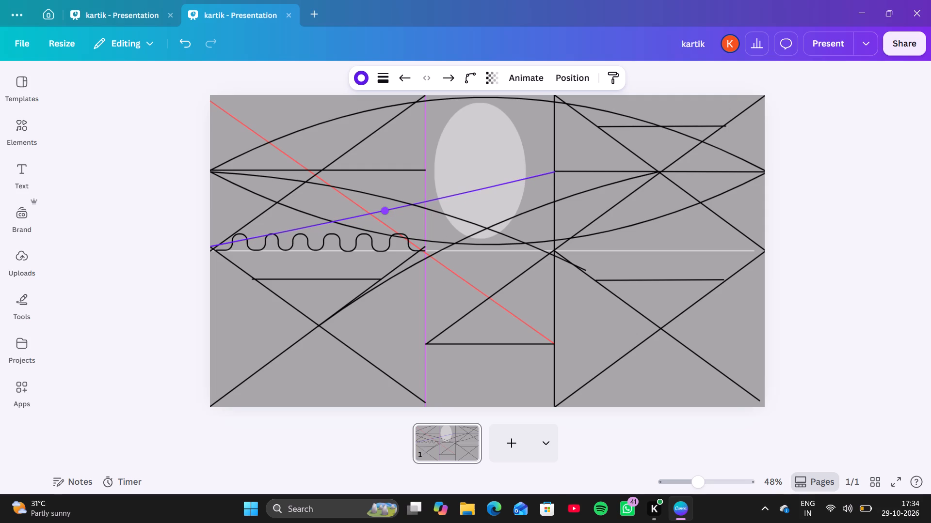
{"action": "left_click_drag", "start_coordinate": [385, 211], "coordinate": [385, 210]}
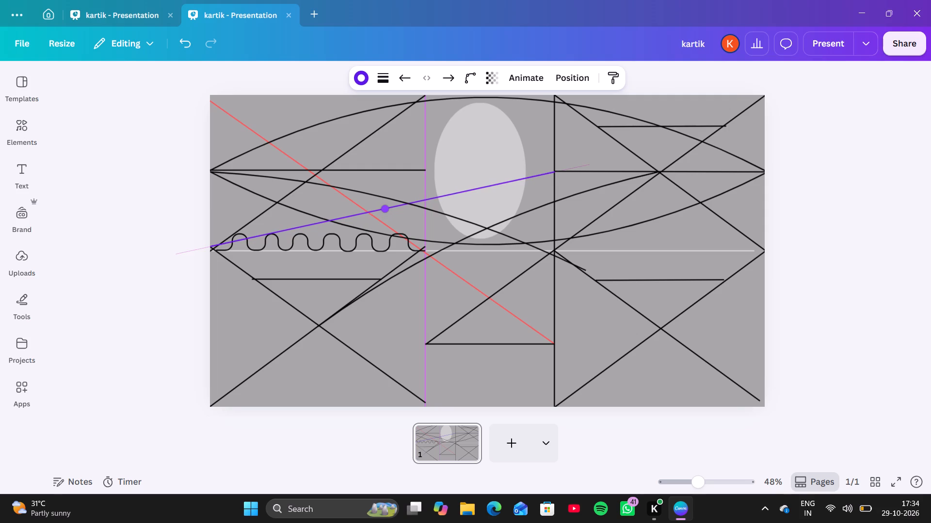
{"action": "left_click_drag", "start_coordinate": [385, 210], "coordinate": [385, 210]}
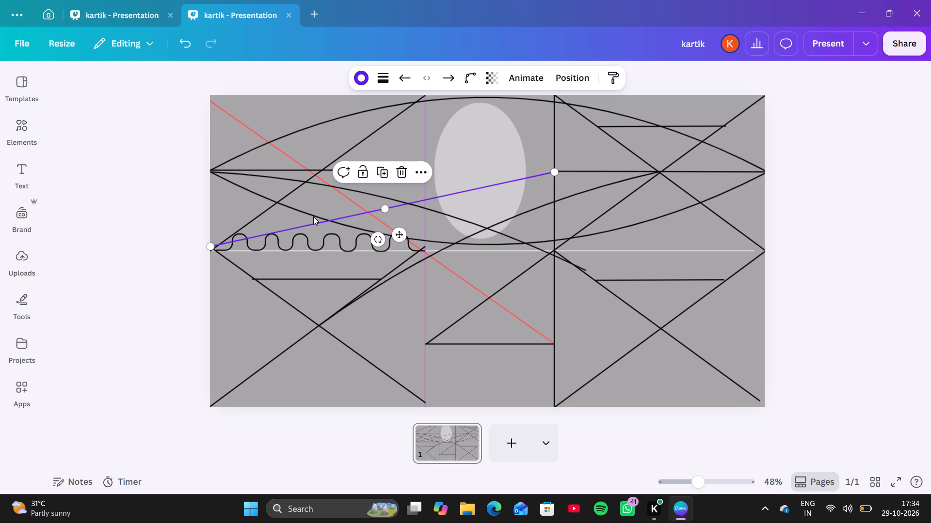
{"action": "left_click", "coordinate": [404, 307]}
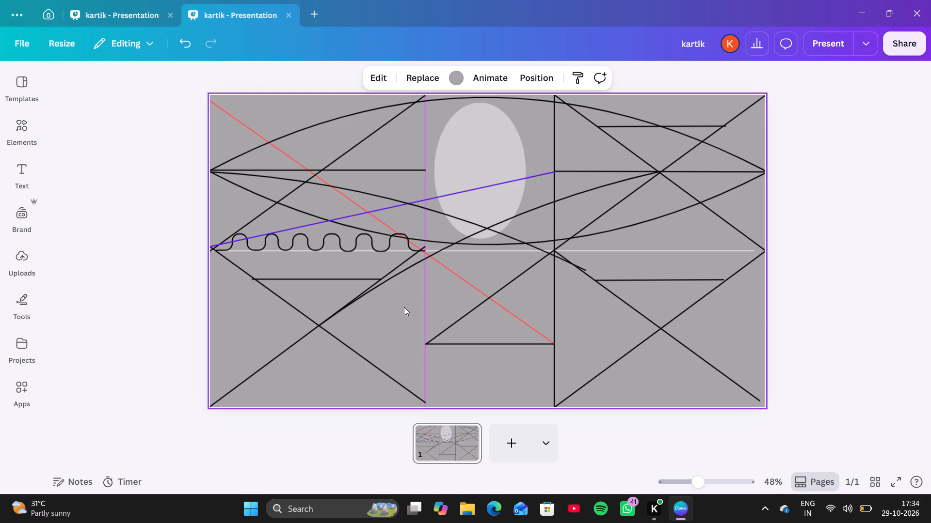
Bend the violet line into a hooked curve reaching into the page's right section, with its left end on the pale horizontal centre line.
{"action": "left_click", "coordinate": [549, 173]}
{"action": "left_click_drag", "start_coordinate": [385, 211], "coordinate": [385, 211]}
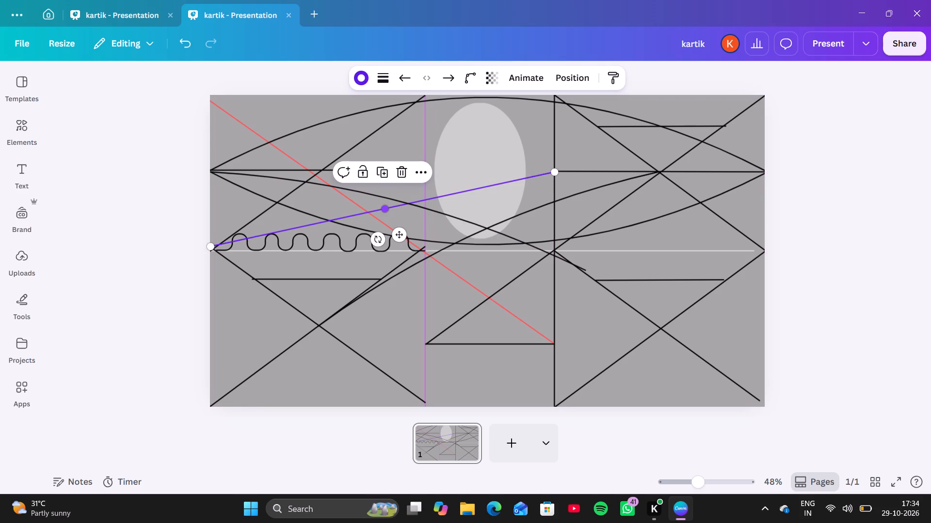
{"action": "left_click_drag", "start_coordinate": [385, 211], "coordinate": [602, 119]}
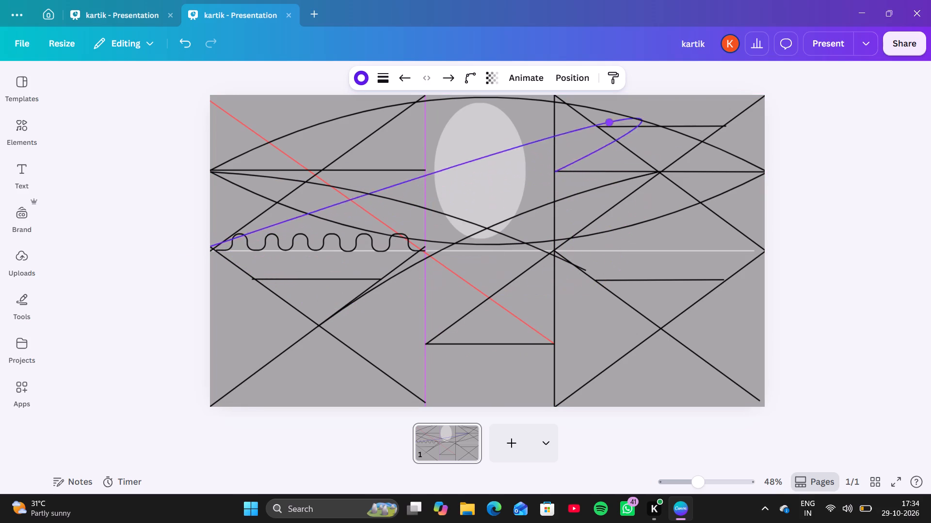
{"action": "left_click_drag", "start_coordinate": [602, 119], "coordinate": [619, 236]}
{"action": "left_click", "coordinate": [619, 236]}
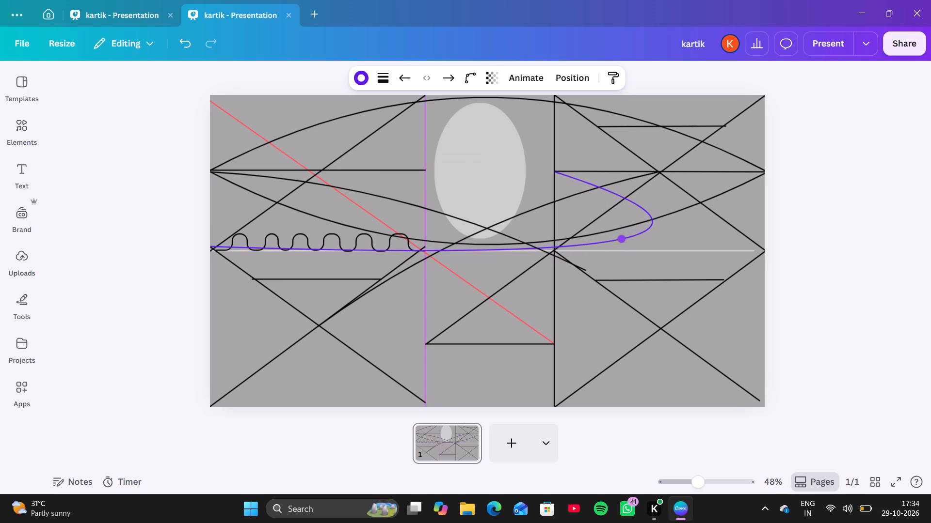
{"action": "left_click", "coordinate": [209, 243]}
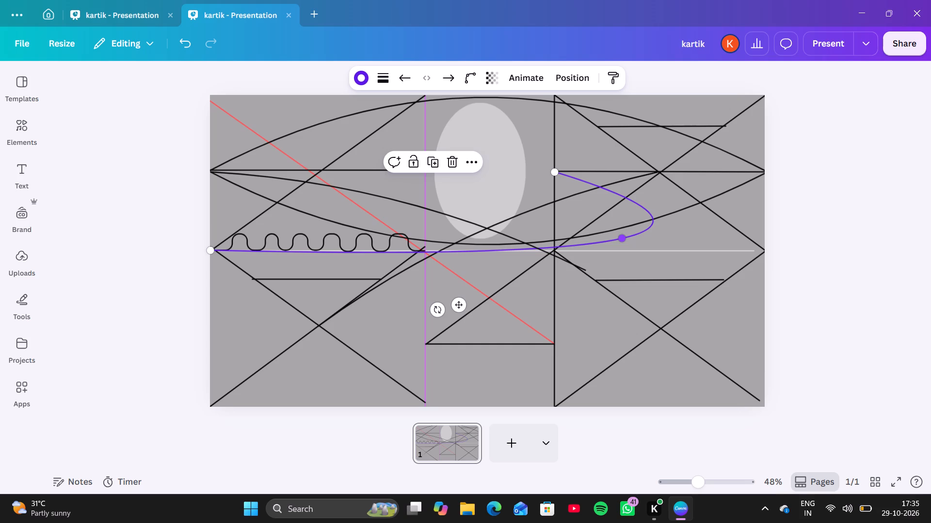
{"action": "left_click_drag", "start_coordinate": [621, 238], "coordinate": [673, 244]}
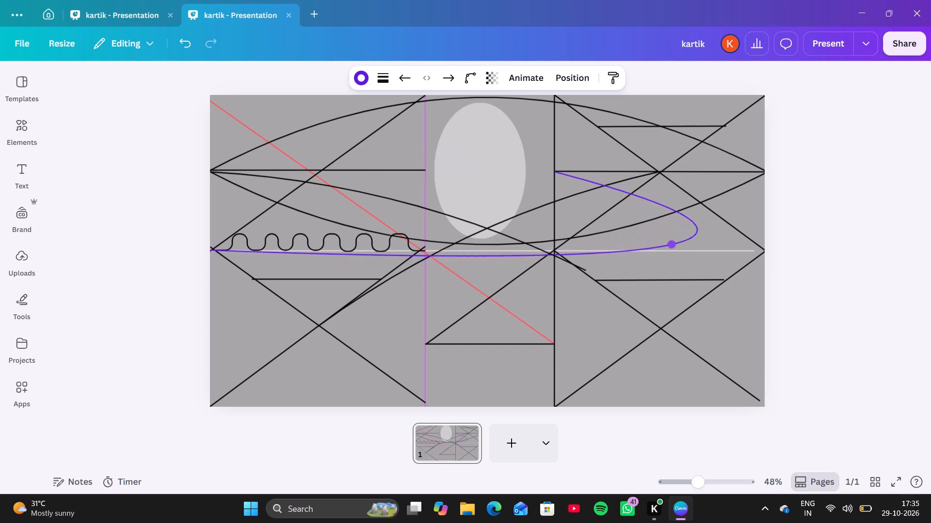
{"action": "left_click_drag", "start_coordinate": [673, 244], "coordinate": [701, 233]}
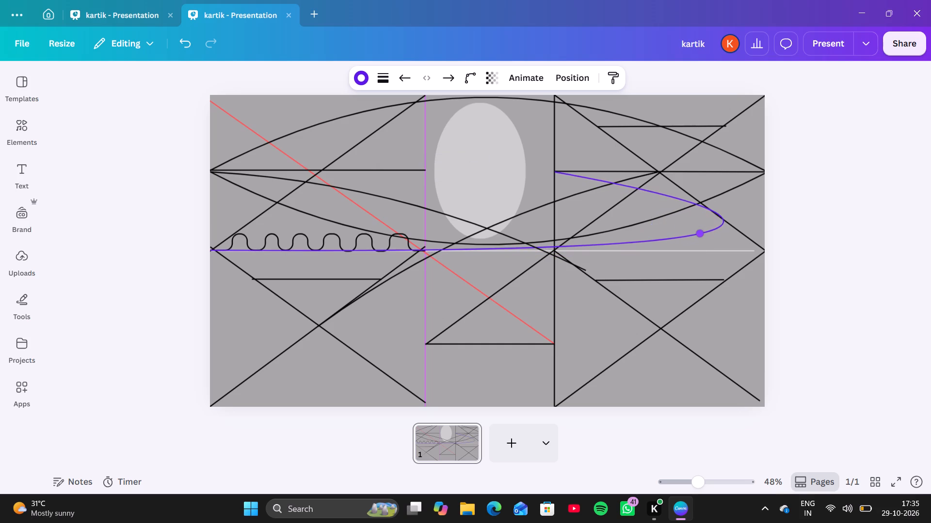
{"action": "left_click_drag", "start_coordinate": [701, 233], "coordinate": [702, 234]}
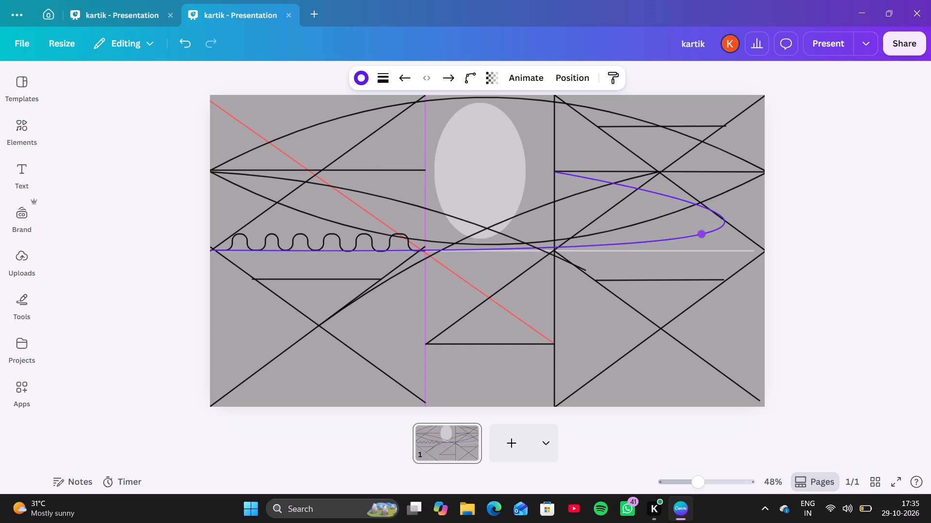
{"action": "left_click_drag", "start_coordinate": [702, 234], "coordinate": [702, 235]}
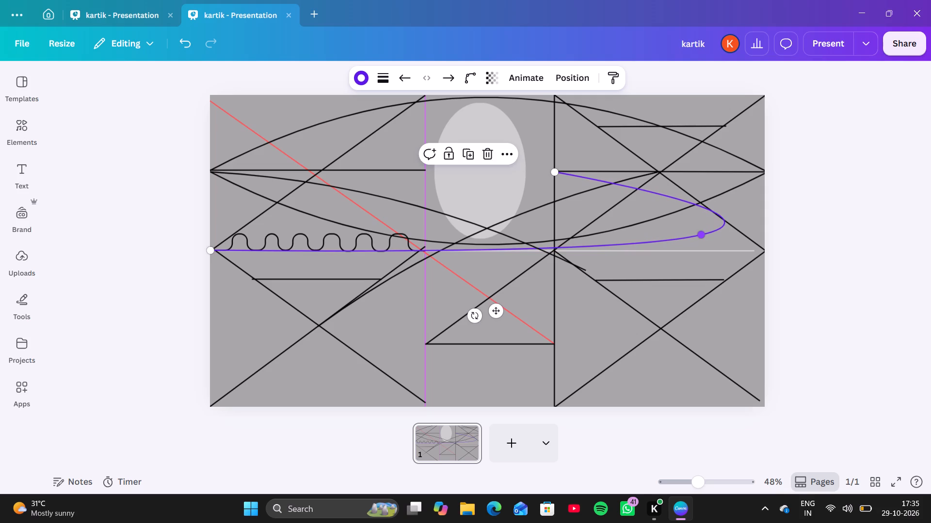
{"action": "left_click", "coordinate": [702, 235]}
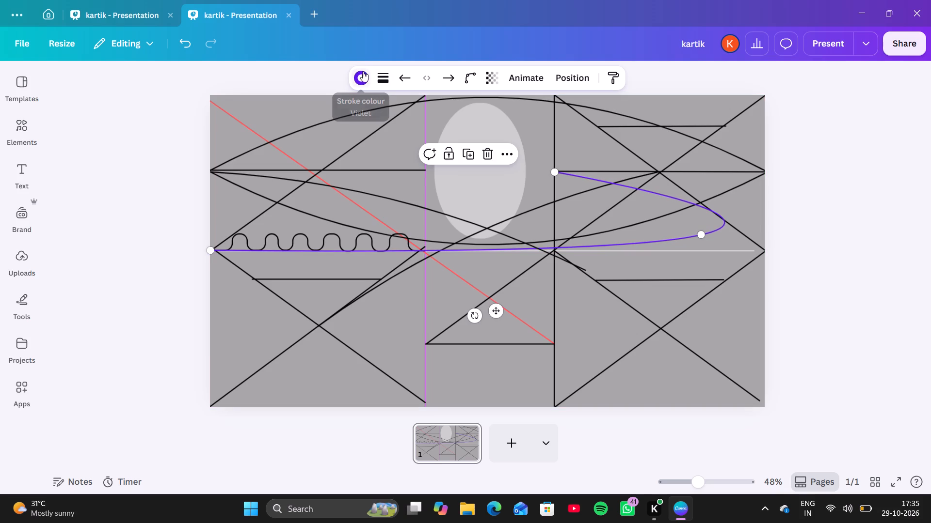
Change the hooked curve's stroke colour from the design's border colours to black.
{"action": "left_click", "coordinate": [362, 74]}
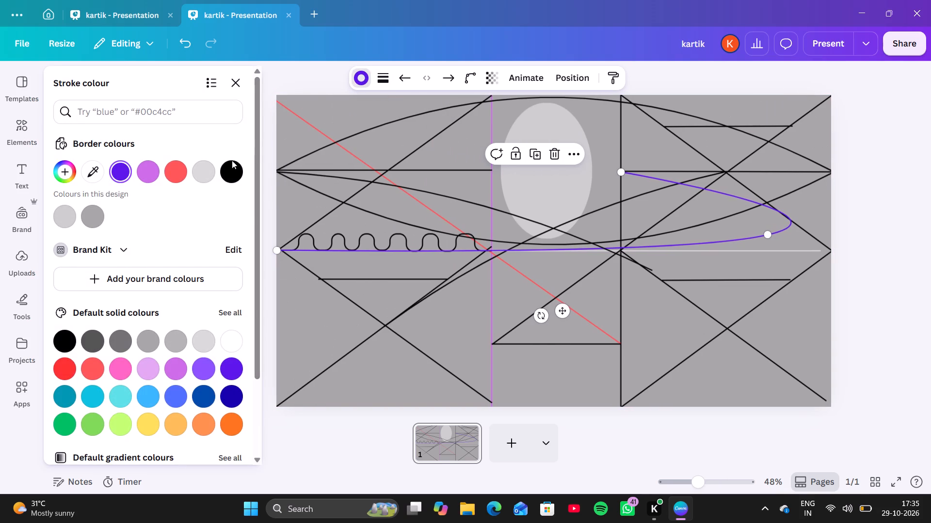
{"action": "left_click", "coordinate": [230, 162]}
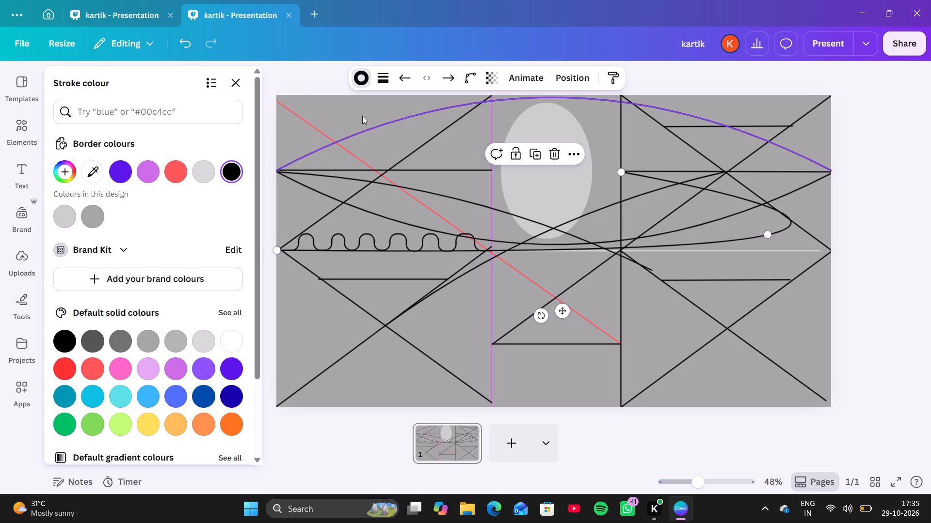
{"action": "left_click", "coordinate": [231, 83]}
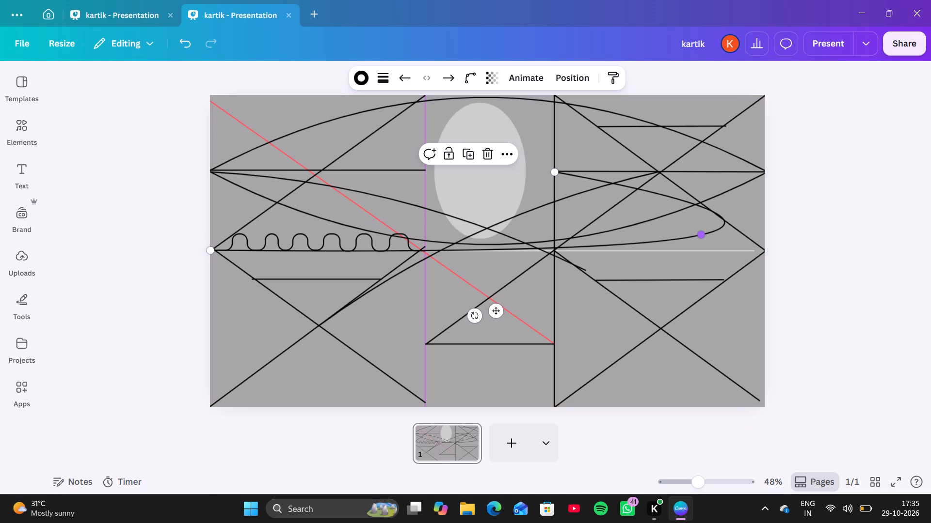
Stretch the black hooked curve's bend out to the page's right edge, near the end of the pale horizontal line.
{"action": "left_click_drag", "start_coordinate": [699, 236], "coordinate": [742, 247]}
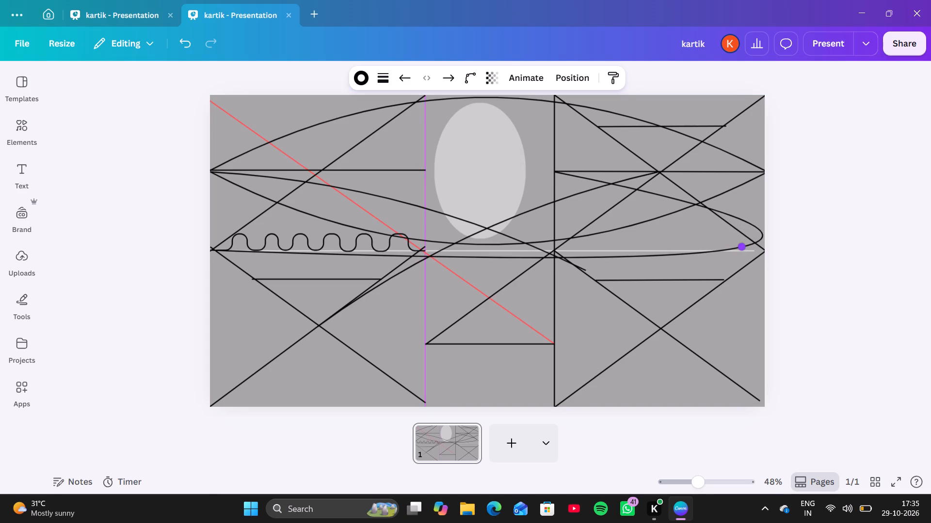
{"action": "left_click_drag", "start_coordinate": [742, 247], "coordinate": [744, 247]}
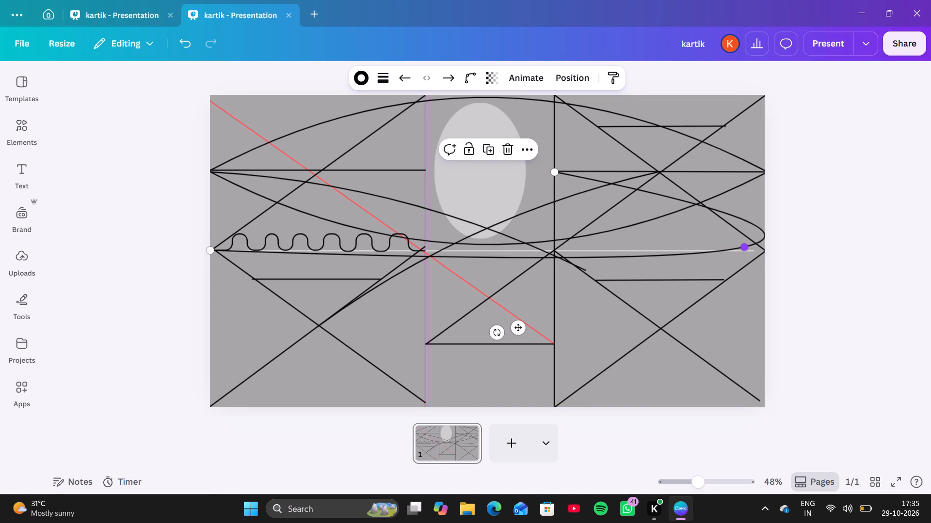
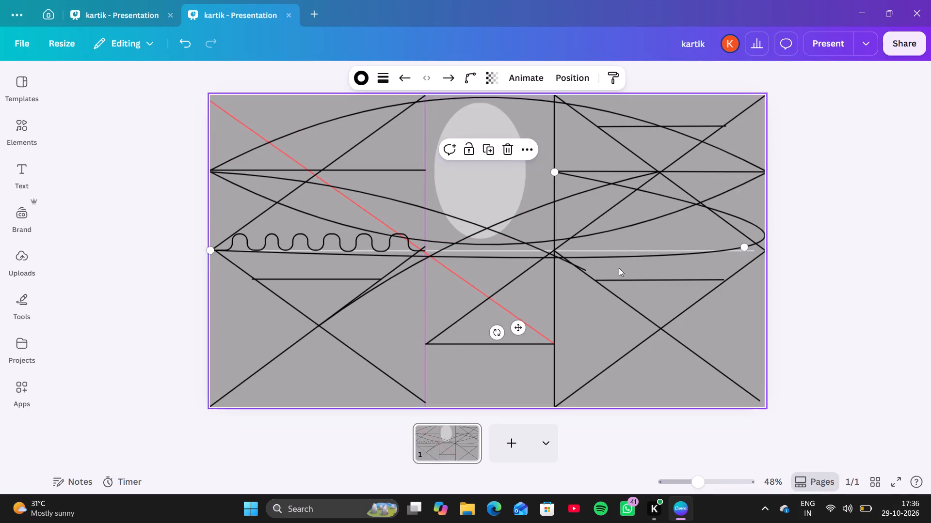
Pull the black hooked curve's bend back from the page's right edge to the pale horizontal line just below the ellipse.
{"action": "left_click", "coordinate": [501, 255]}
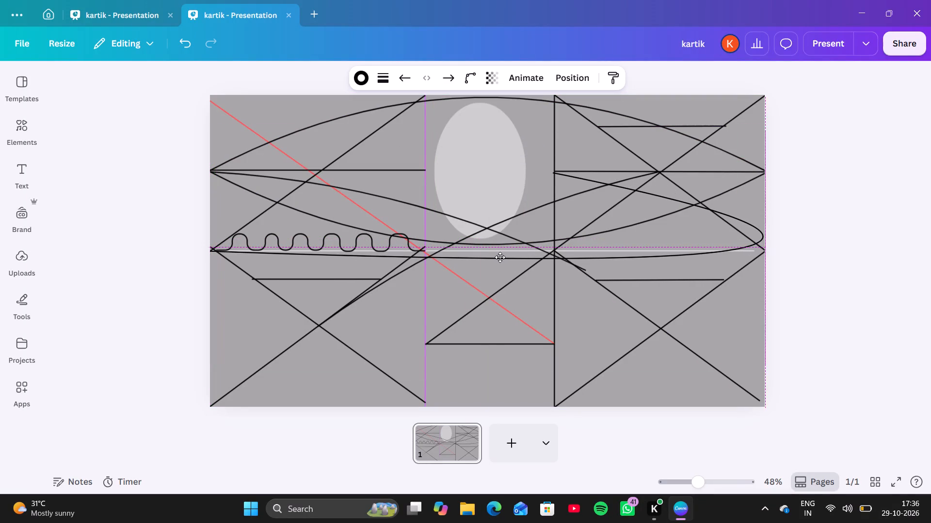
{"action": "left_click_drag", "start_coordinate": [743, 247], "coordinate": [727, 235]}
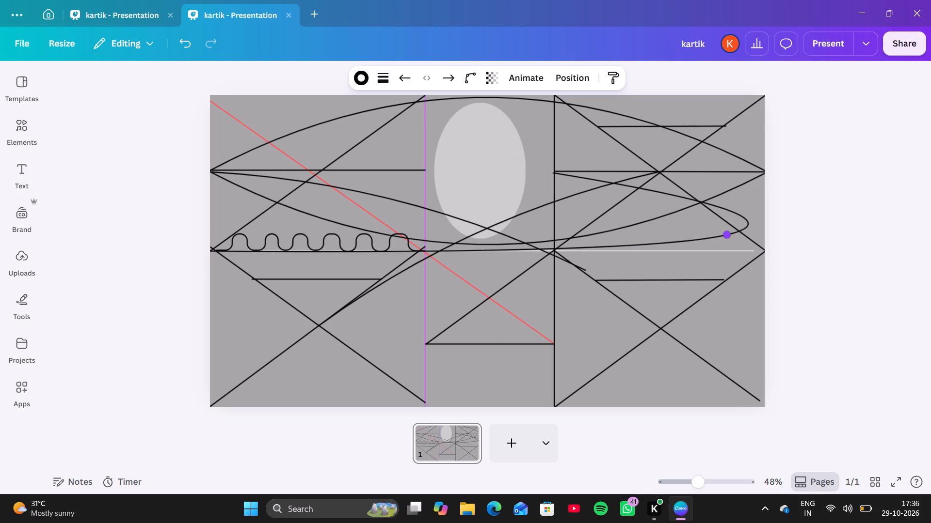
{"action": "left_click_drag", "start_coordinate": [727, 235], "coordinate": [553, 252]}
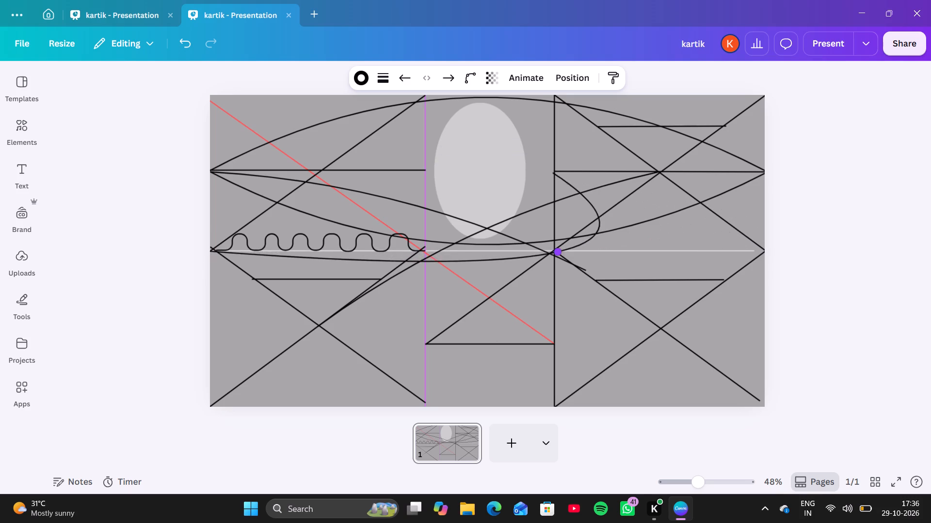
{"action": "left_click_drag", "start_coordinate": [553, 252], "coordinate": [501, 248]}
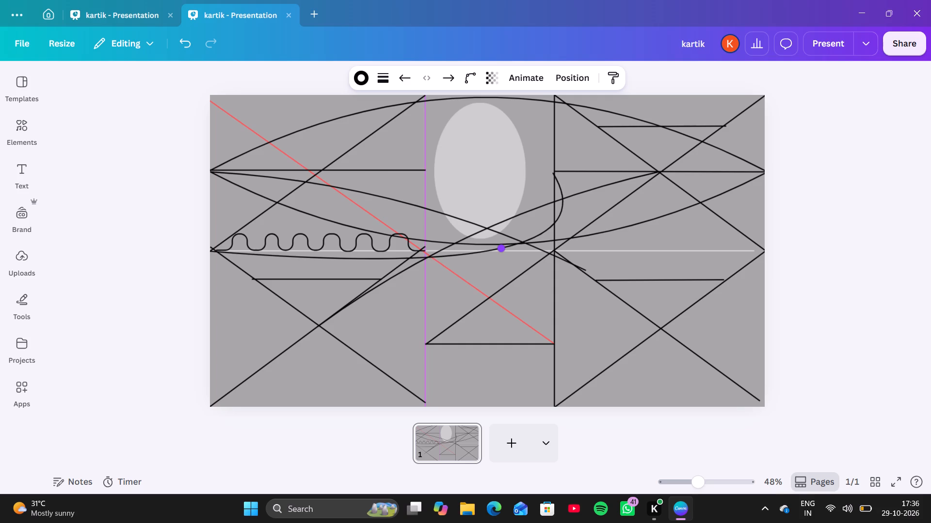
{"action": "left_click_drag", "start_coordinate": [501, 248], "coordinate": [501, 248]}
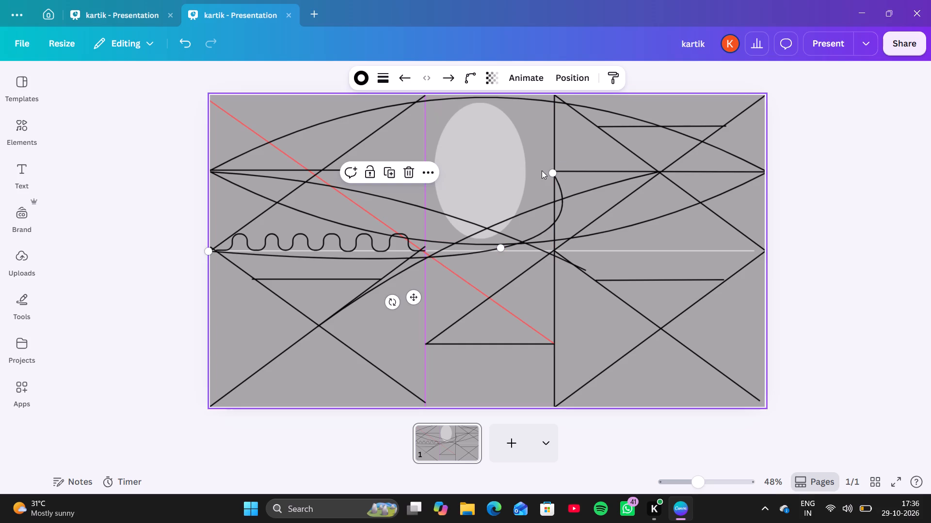
Move the hooked curve's upper endpoint from the vertical line to the page's right edge, at the end of the pale horizontal line.
{"action": "left_click_drag", "start_coordinate": [554, 169], "coordinate": [685, 215]}
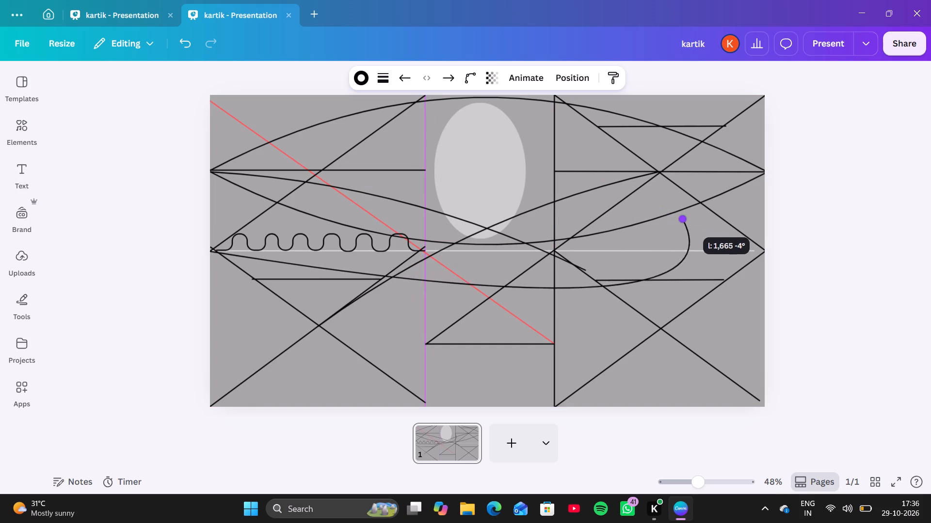
{"action": "left_click_drag", "start_coordinate": [685, 215], "coordinate": [534, 183]}
{"action": "left_click_drag", "start_coordinate": [534, 183], "coordinate": [675, 231]}
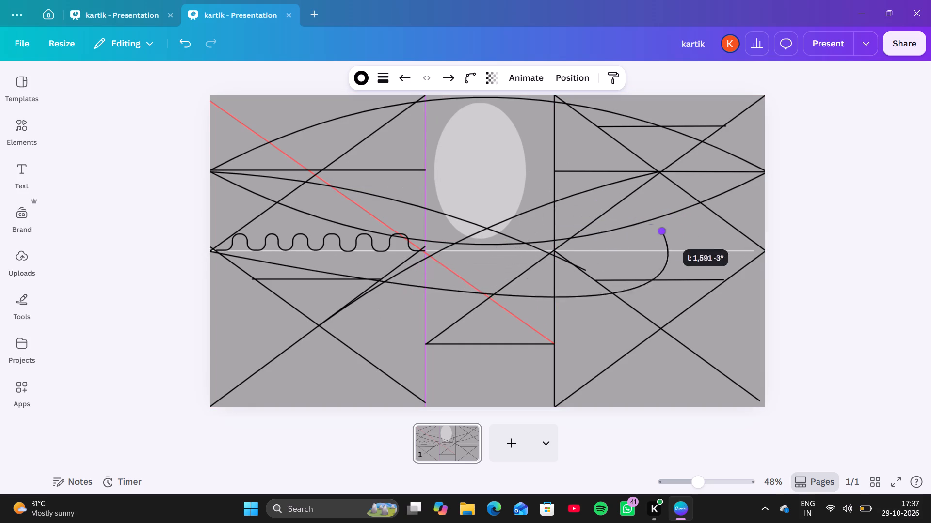
{"action": "left_click_drag", "start_coordinate": [675, 231], "coordinate": [763, 246]}
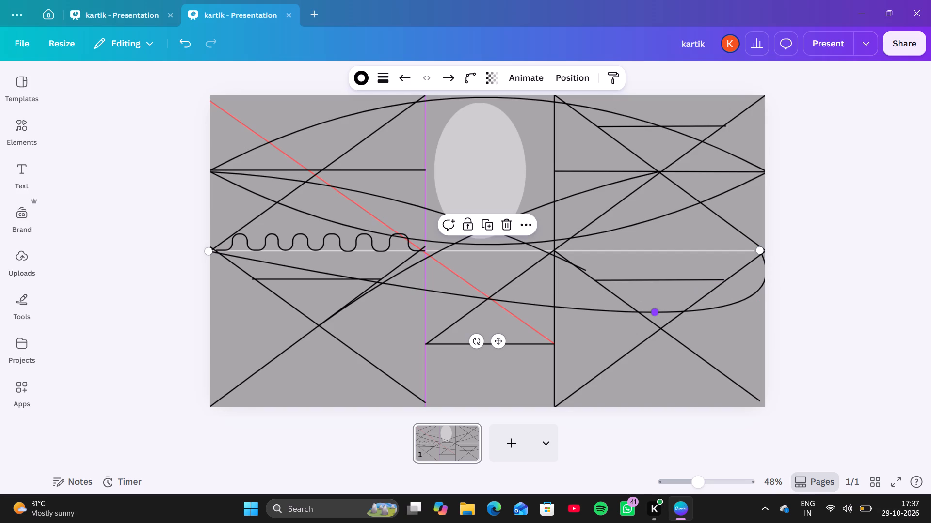
Reshape the curve by its middle point into a wide, symmetrical downward arc, its lowest point centred below the short black horizontal line.
{"action": "left_click_drag", "start_coordinate": [655, 312], "coordinate": [508, 252]}
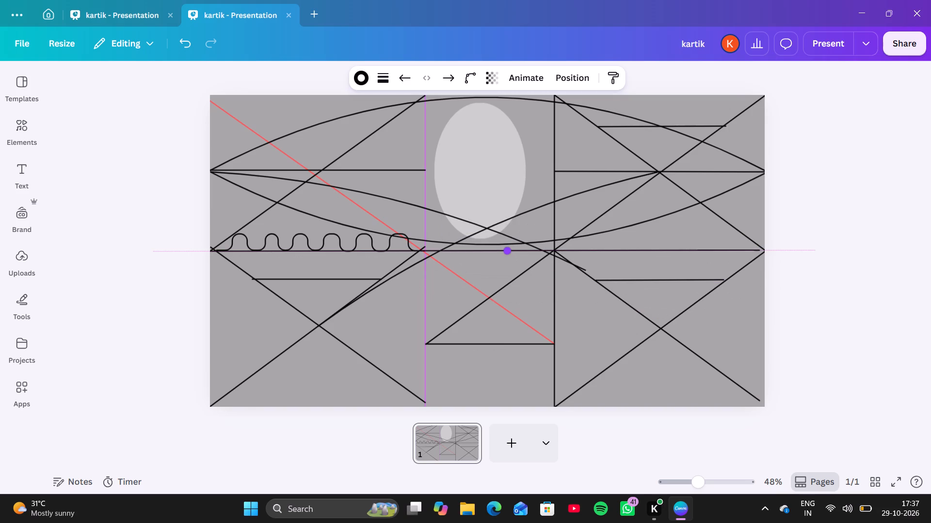
{"action": "left_click_drag", "start_coordinate": [508, 252], "coordinate": [482, 292]}
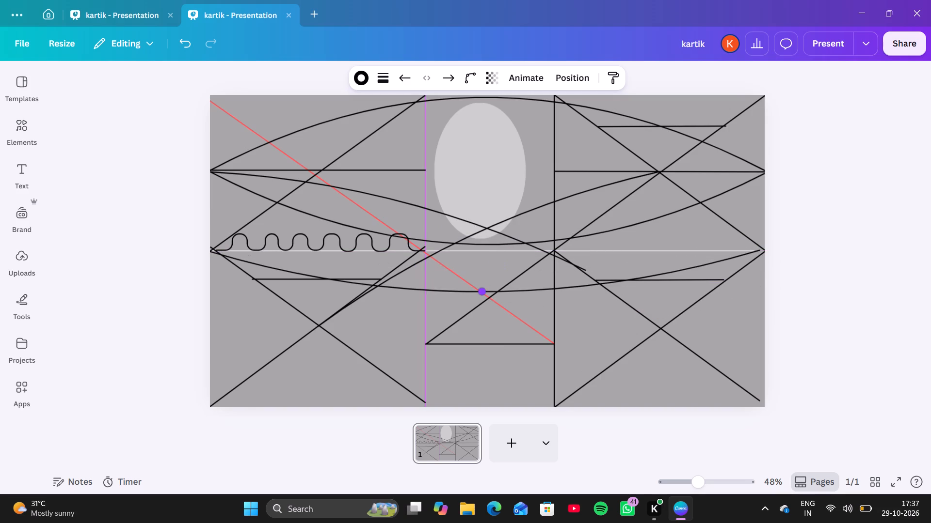
{"action": "left_click_drag", "start_coordinate": [482, 292], "coordinate": [487, 301]}
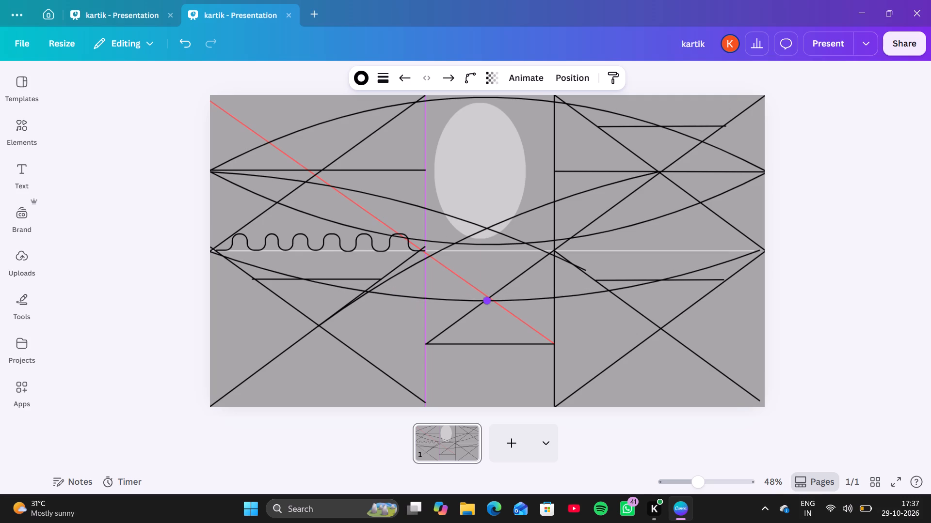
{"action": "left_click_drag", "start_coordinate": [487, 301], "coordinate": [499, 316]}
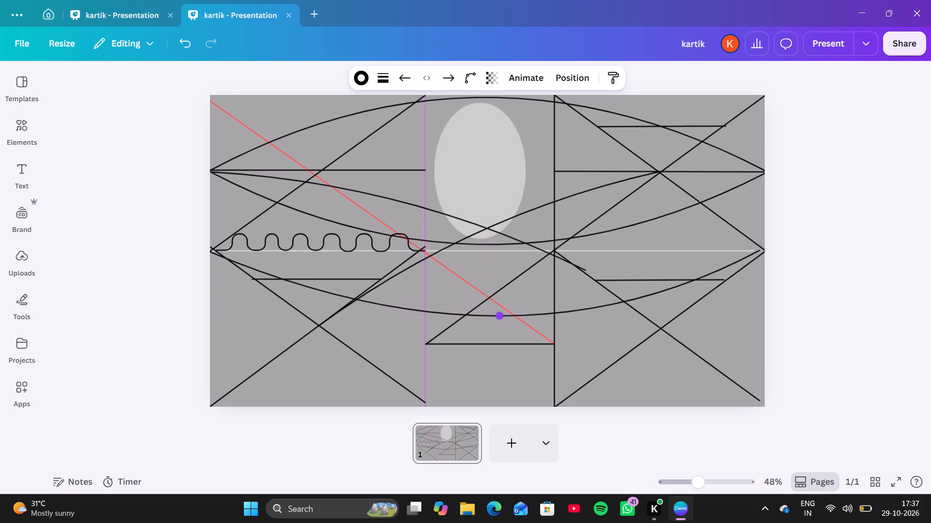
{"action": "left_click_drag", "start_coordinate": [499, 316], "coordinate": [483, 319]}
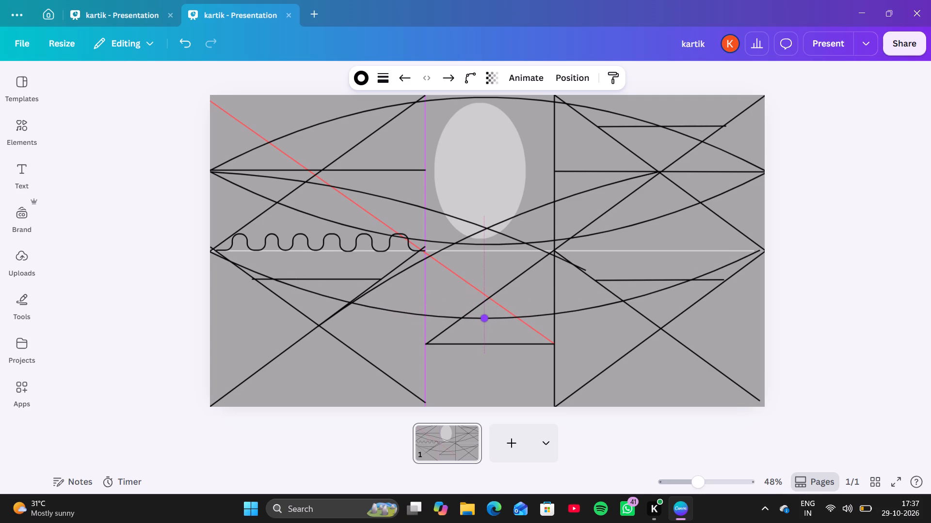
{"action": "left_click_drag", "start_coordinate": [483, 319], "coordinate": [487, 335]}
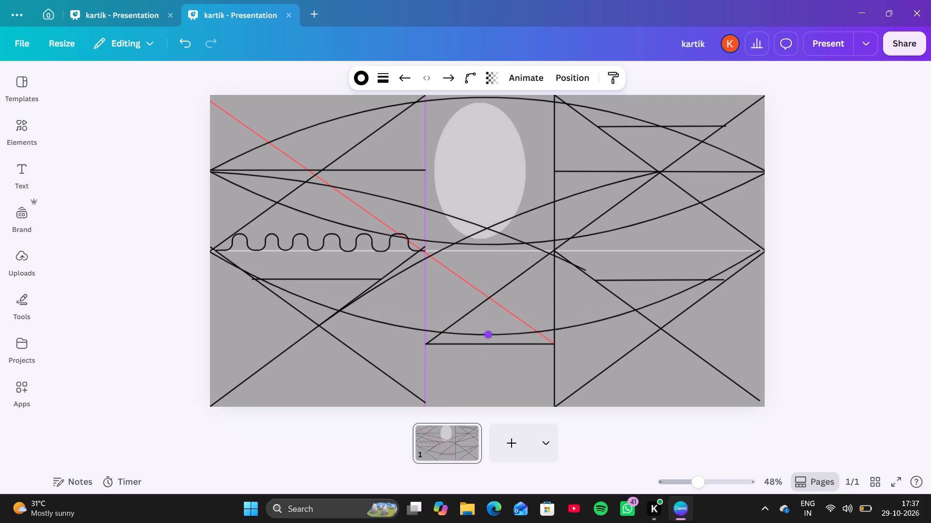
{"action": "left_click_drag", "start_coordinate": [487, 335], "coordinate": [488, 429]}
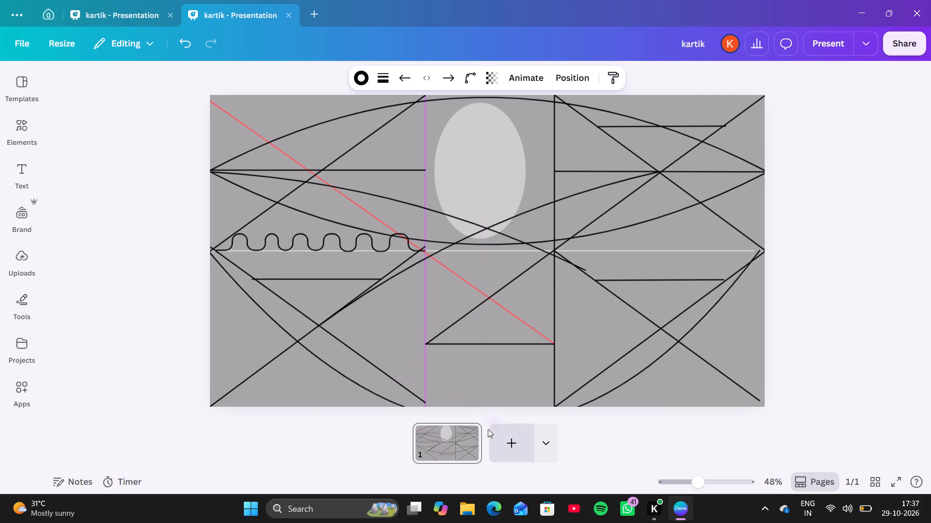
{"action": "left_click_drag", "start_coordinate": [488, 429], "coordinate": [483, 371]}
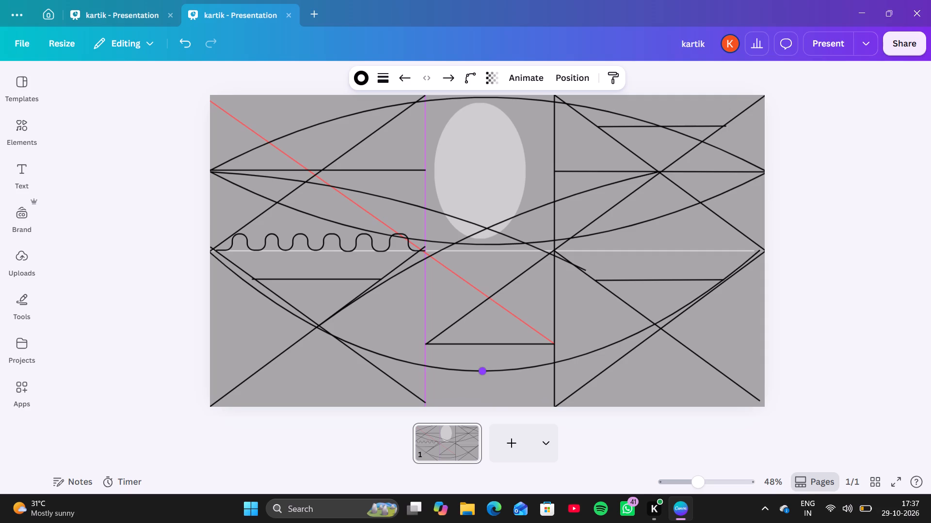
{"action": "left_click_drag", "start_coordinate": [483, 371], "coordinate": [482, 369]}
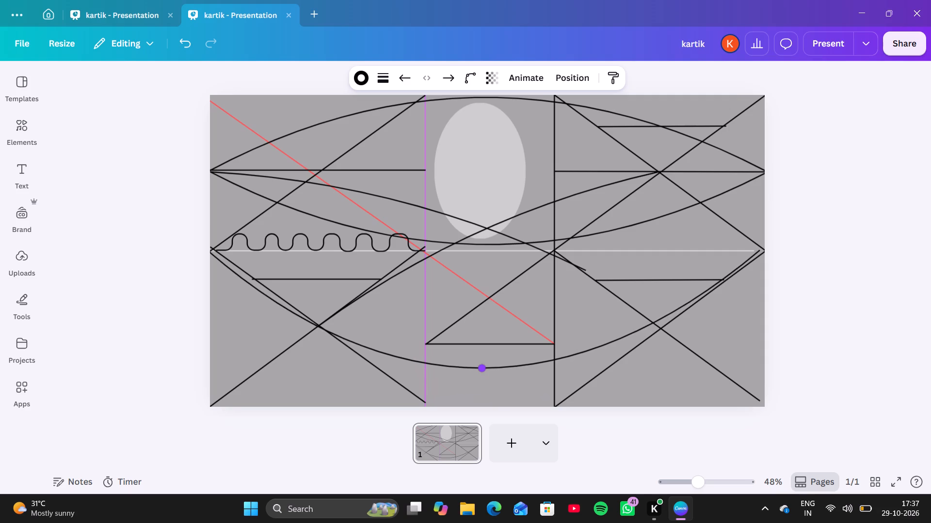
{"action": "left_click_drag", "start_coordinate": [482, 369], "coordinate": [478, 364]}
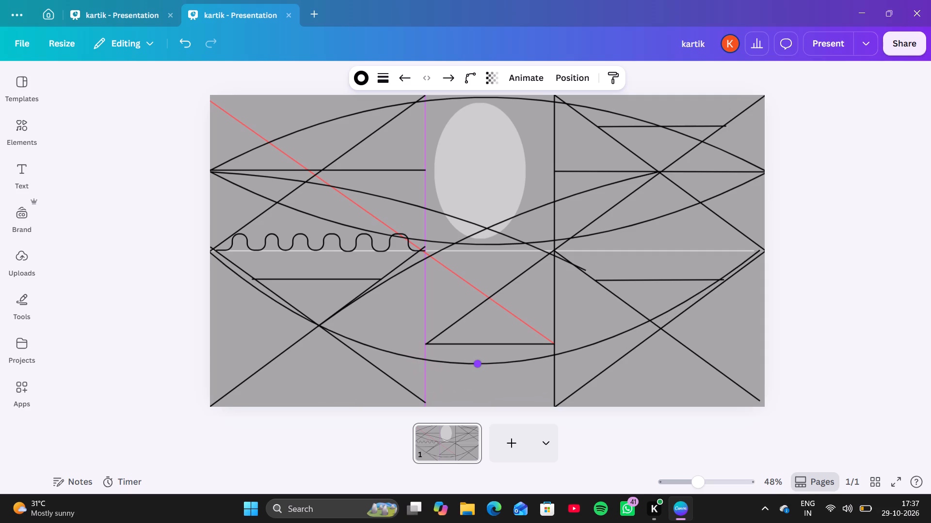
{"action": "left_click_drag", "start_coordinate": [478, 364], "coordinate": [484, 365]}
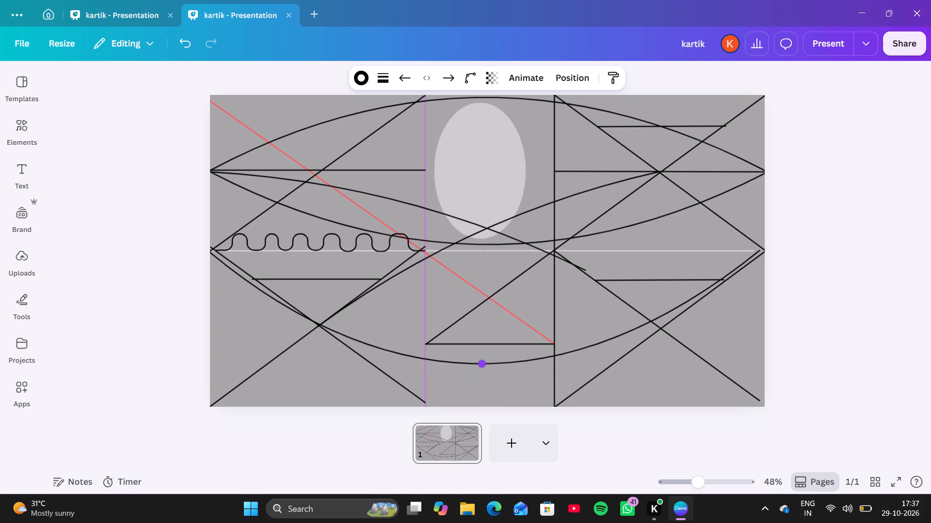
{"action": "left_click_drag", "start_coordinate": [484, 365], "coordinate": [484, 376]}
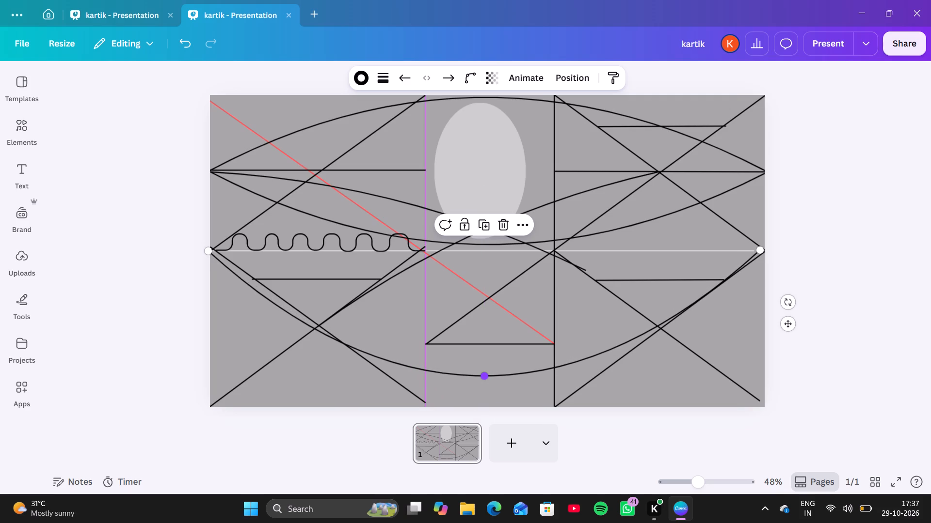
Change the coral red diagonal line's stroke colour to black (#000000) from the border colours.
{"action": "left_click", "coordinate": [444, 268]}
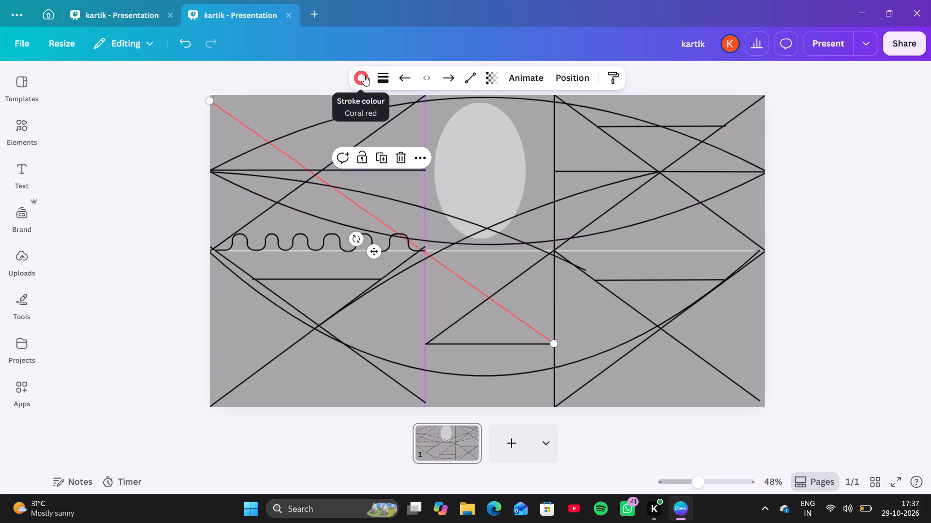
{"action": "left_click", "coordinate": [364, 75]}
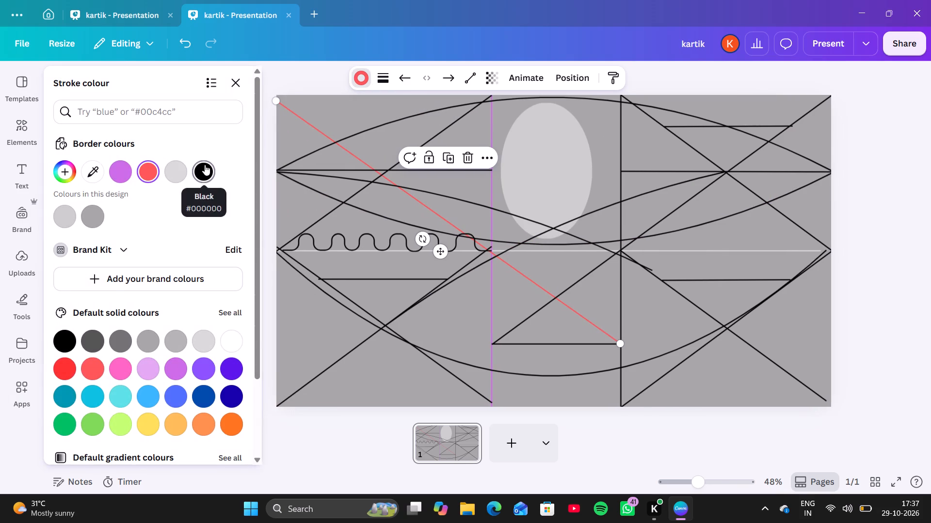
{"action": "left_click", "coordinate": [205, 165]}
{"action": "scroll", "coordinate": [205, 165], "scroll_direction": "left", "scroll_amount": 2}
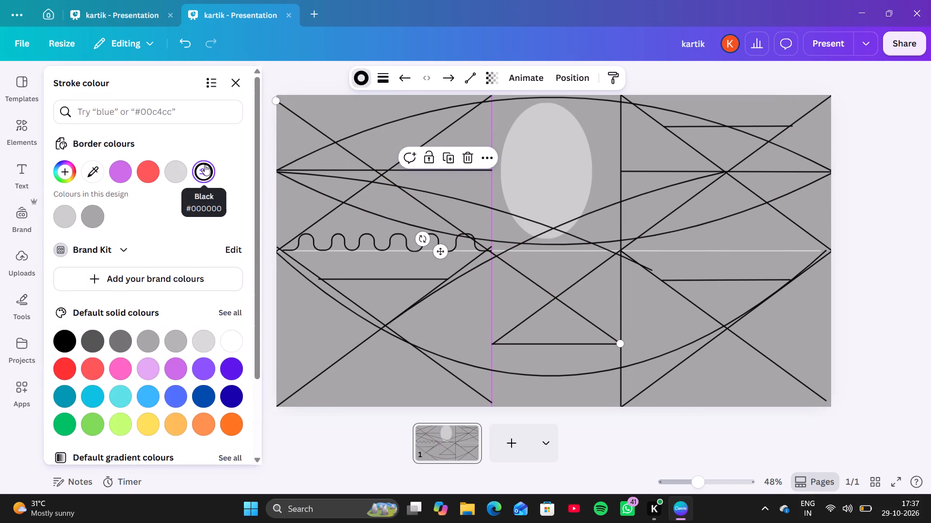
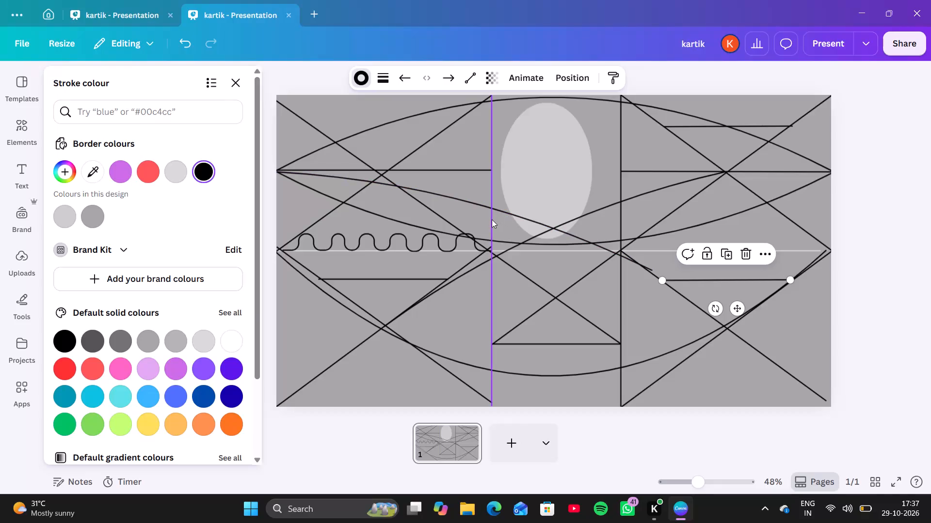
Change the purple vertical line beside the ellipse to a black stroke using the border colours.
{"action": "left_click", "coordinate": [489, 219]}
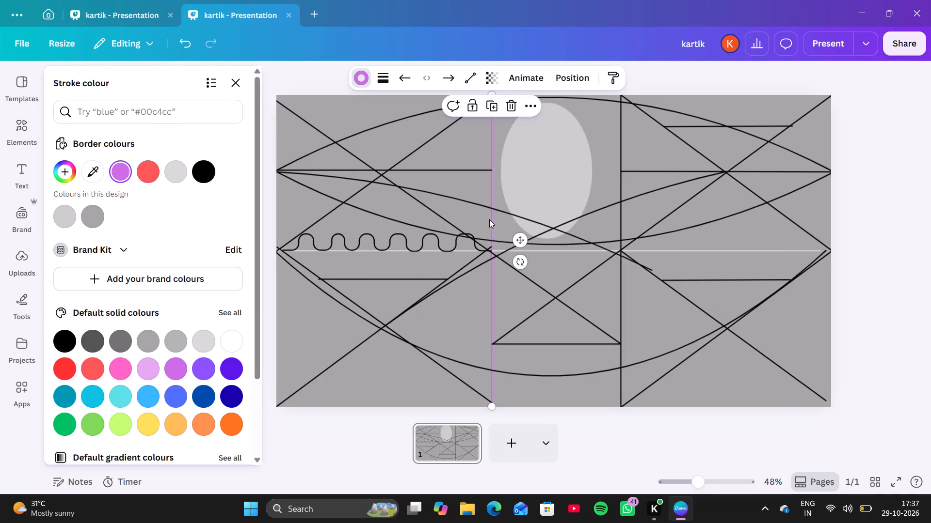
{"action": "left_click", "coordinate": [355, 78]}
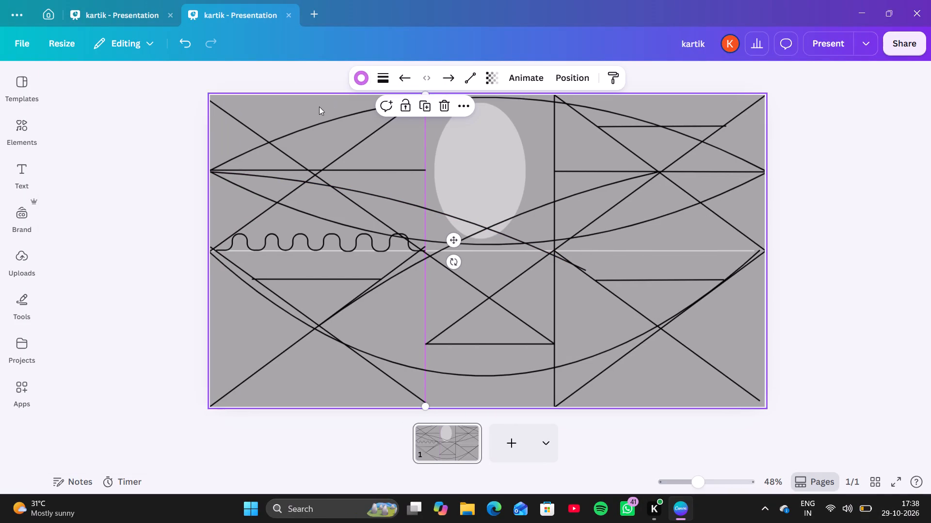
{"action": "left_click", "coordinate": [358, 84]}
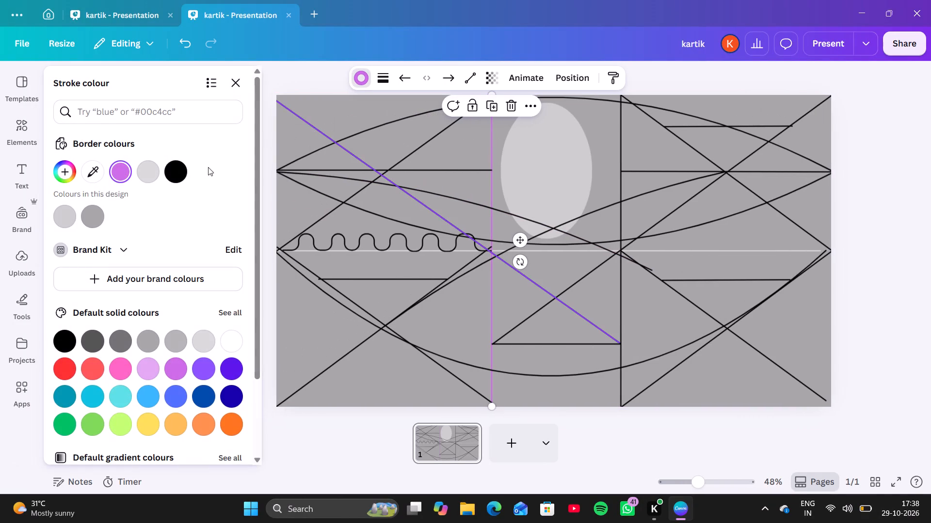
{"action": "left_click", "coordinate": [178, 172]}
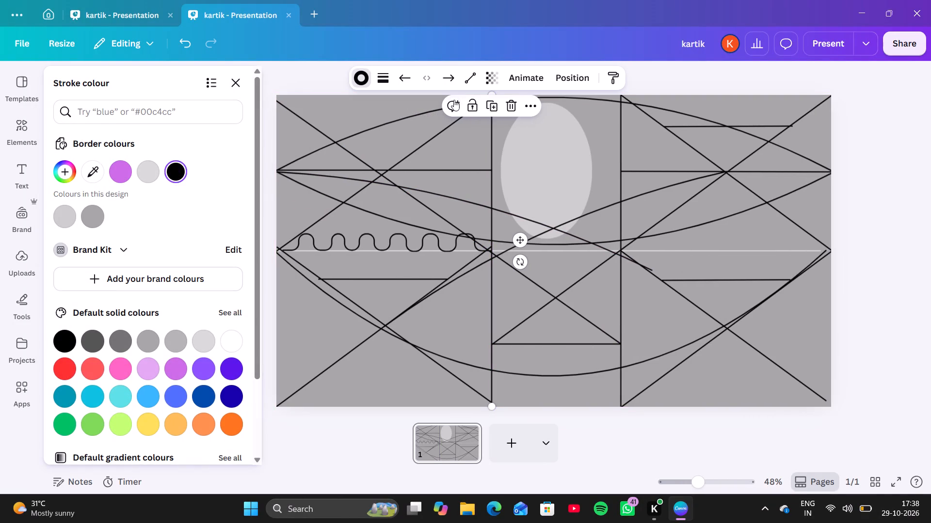
{"action": "left_click", "coordinate": [422, 136]}
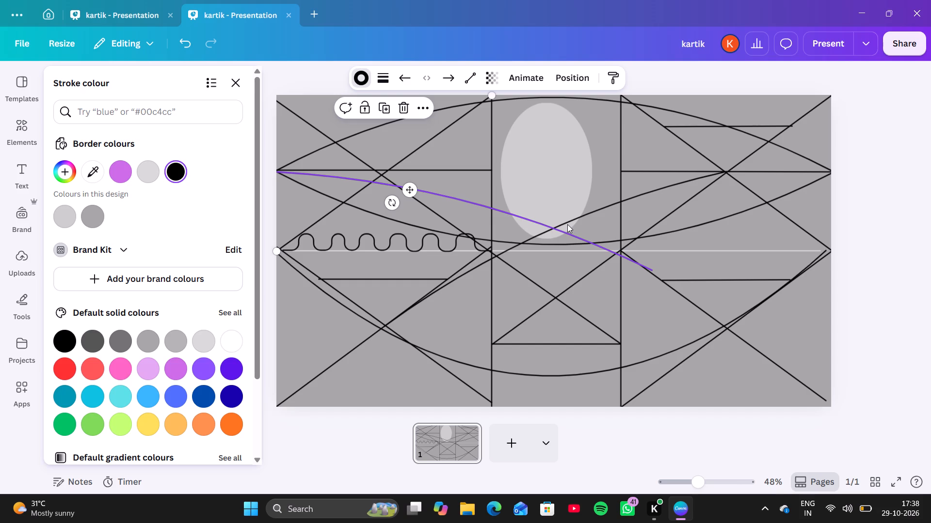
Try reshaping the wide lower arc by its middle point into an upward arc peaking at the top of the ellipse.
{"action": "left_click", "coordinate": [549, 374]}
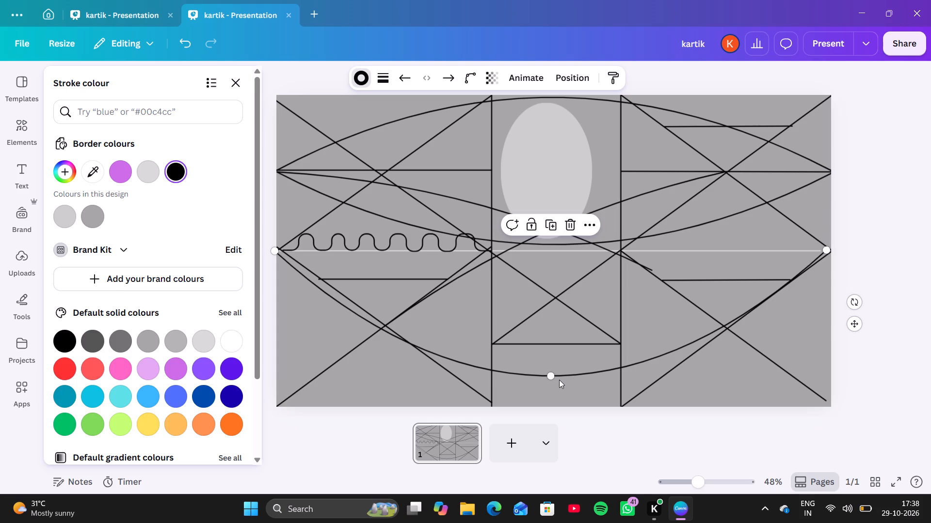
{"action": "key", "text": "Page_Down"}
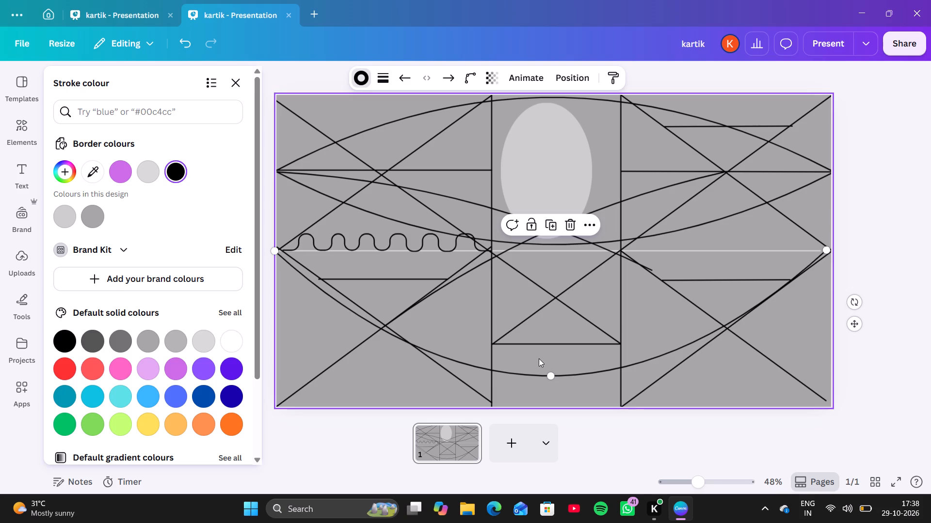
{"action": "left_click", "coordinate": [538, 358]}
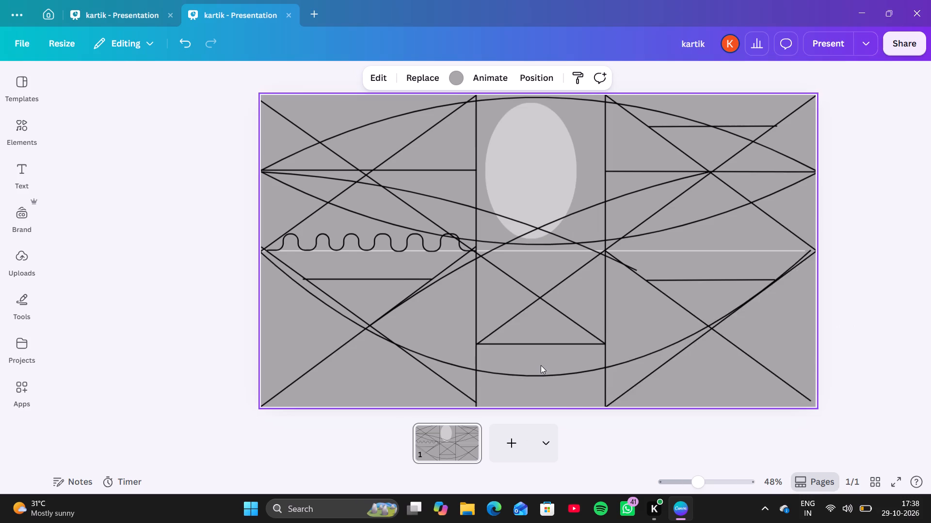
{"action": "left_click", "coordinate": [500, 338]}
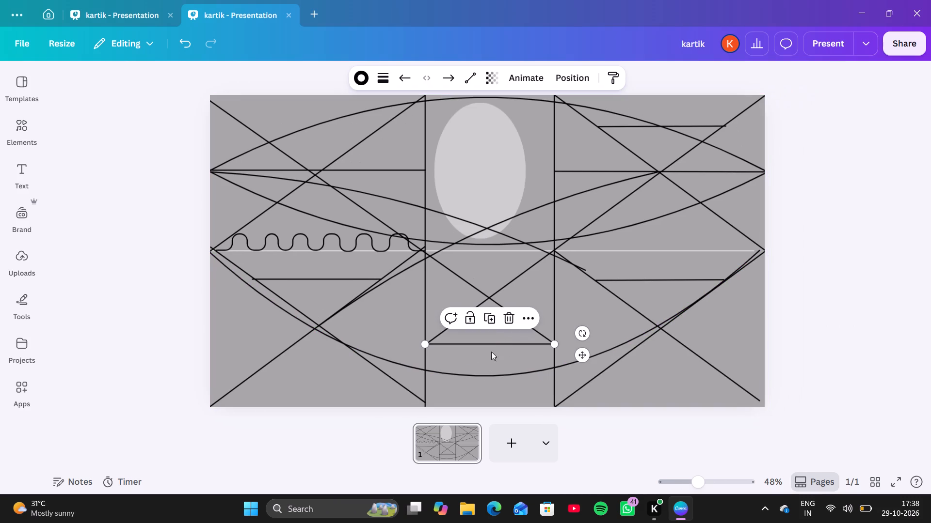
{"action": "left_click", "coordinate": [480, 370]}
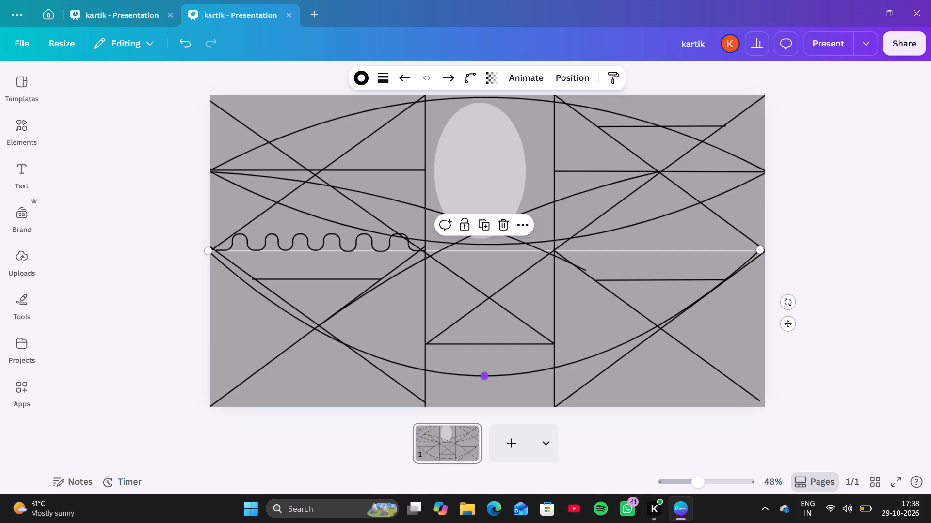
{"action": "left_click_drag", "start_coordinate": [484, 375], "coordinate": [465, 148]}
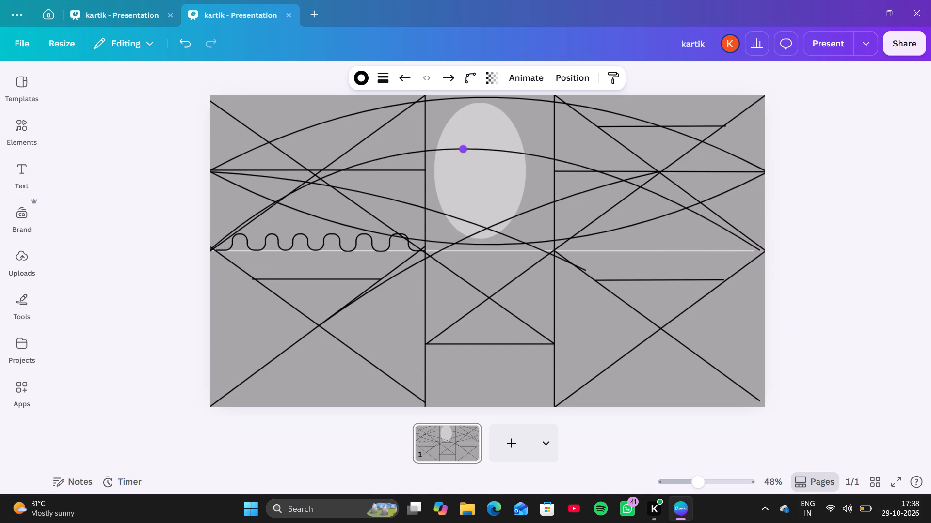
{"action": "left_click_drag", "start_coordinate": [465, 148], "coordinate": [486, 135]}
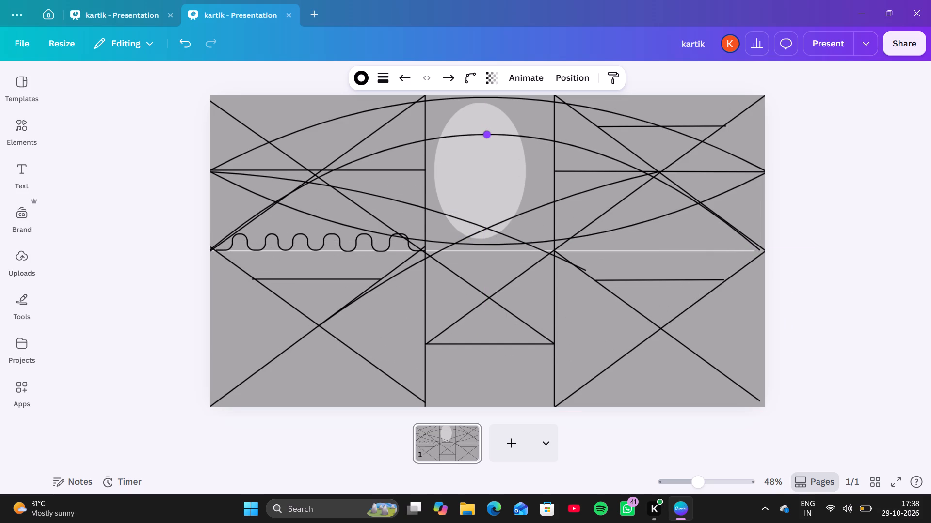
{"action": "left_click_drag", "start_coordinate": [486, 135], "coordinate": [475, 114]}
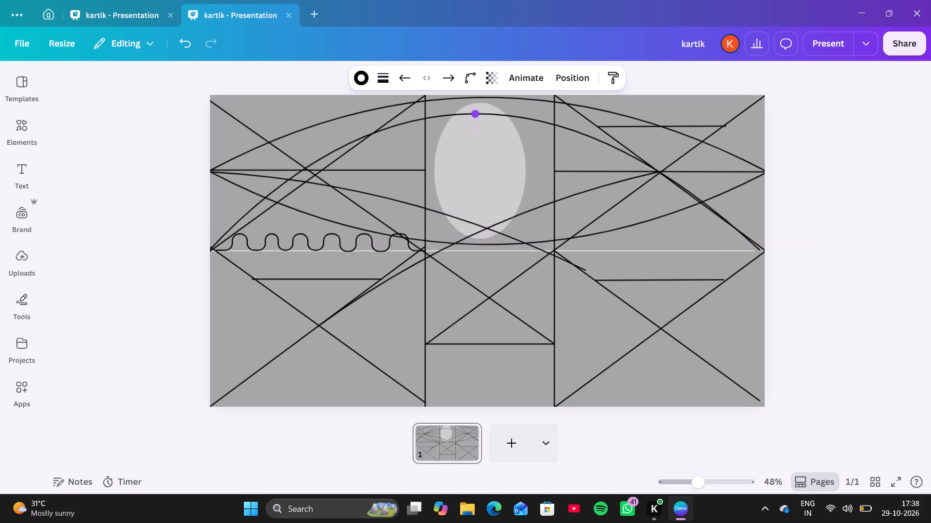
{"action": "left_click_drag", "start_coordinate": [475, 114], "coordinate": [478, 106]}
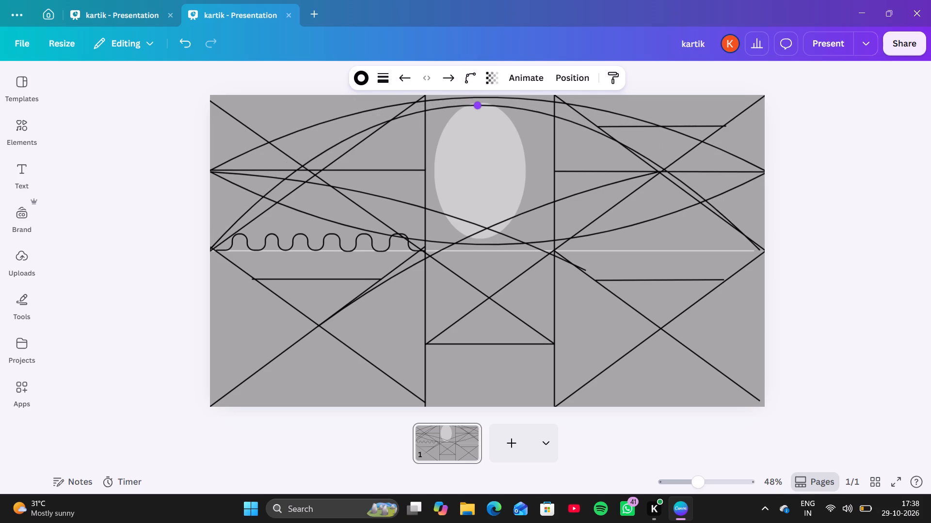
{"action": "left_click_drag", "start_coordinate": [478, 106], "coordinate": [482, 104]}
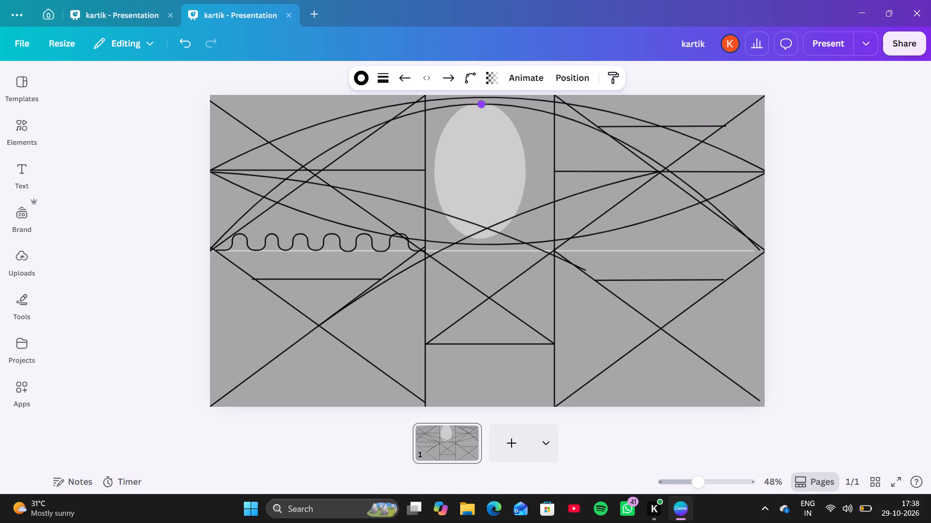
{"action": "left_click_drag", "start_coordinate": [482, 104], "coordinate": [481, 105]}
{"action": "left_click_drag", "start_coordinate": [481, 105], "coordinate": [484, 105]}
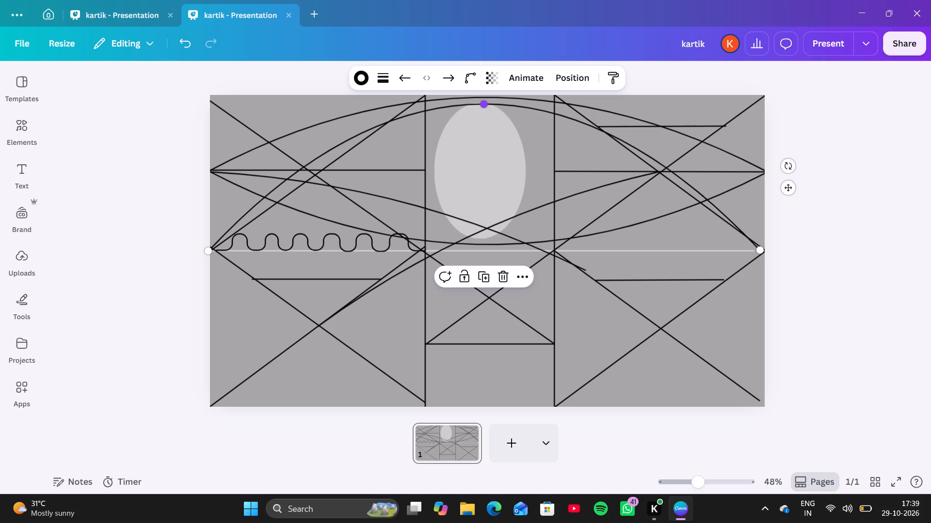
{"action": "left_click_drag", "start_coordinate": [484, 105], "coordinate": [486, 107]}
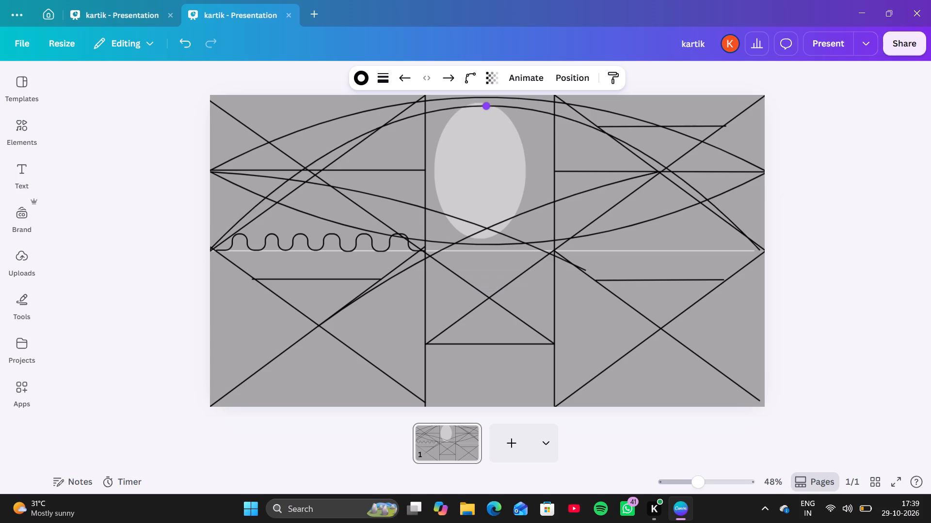
Pull the arc's middle point back down through the ellipse into a downward arc bottoming out between the diagonals' crossing and the short horizontal line.
{"action": "left_click_drag", "start_coordinate": [486, 107], "coordinate": [482, 147]}
{"action": "scroll", "coordinate": [482, 147], "scroll_direction": "left", "scroll_amount": 1}
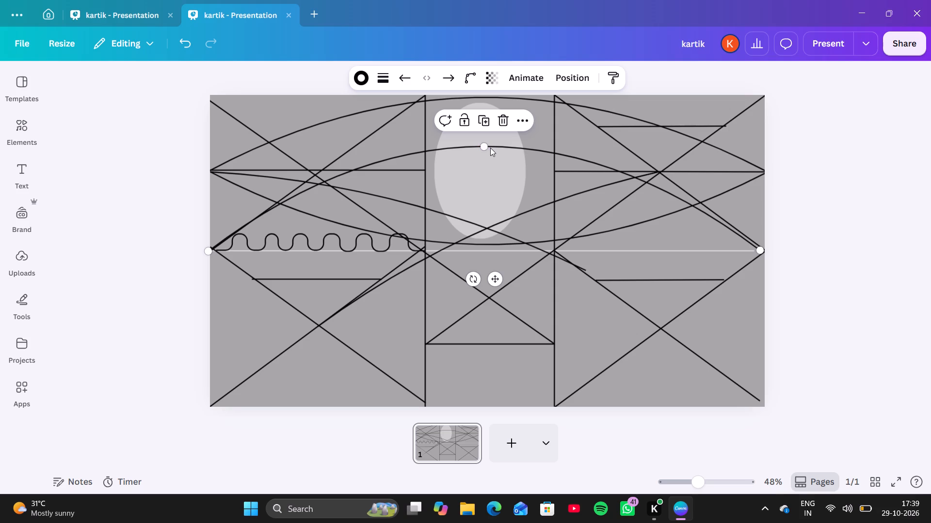
{"action": "left_click_drag", "start_coordinate": [481, 143], "coordinate": [488, 202]}
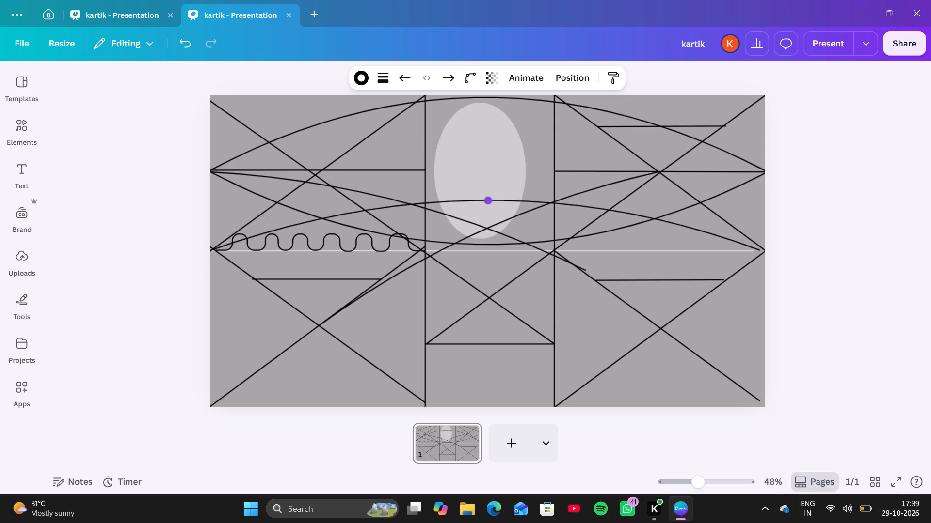
{"action": "left_click_drag", "start_coordinate": [488, 202], "coordinate": [489, 257]}
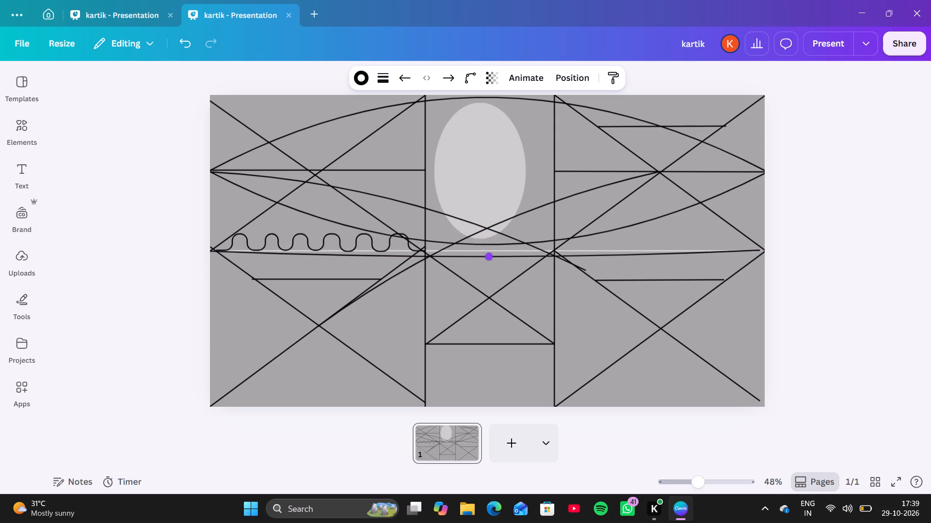
{"action": "left_click_drag", "start_coordinate": [489, 257], "coordinate": [490, 297]}
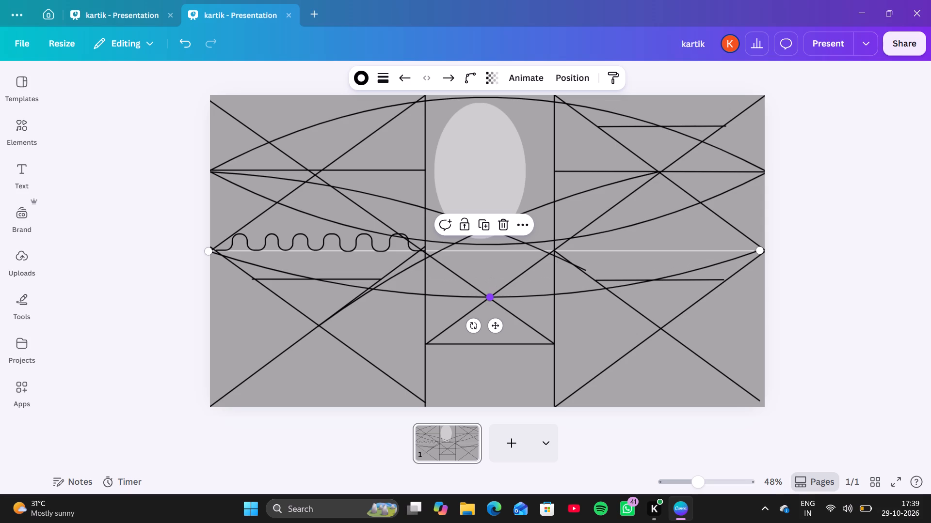
{"action": "left_click_drag", "start_coordinate": [490, 297], "coordinate": [494, 321]}
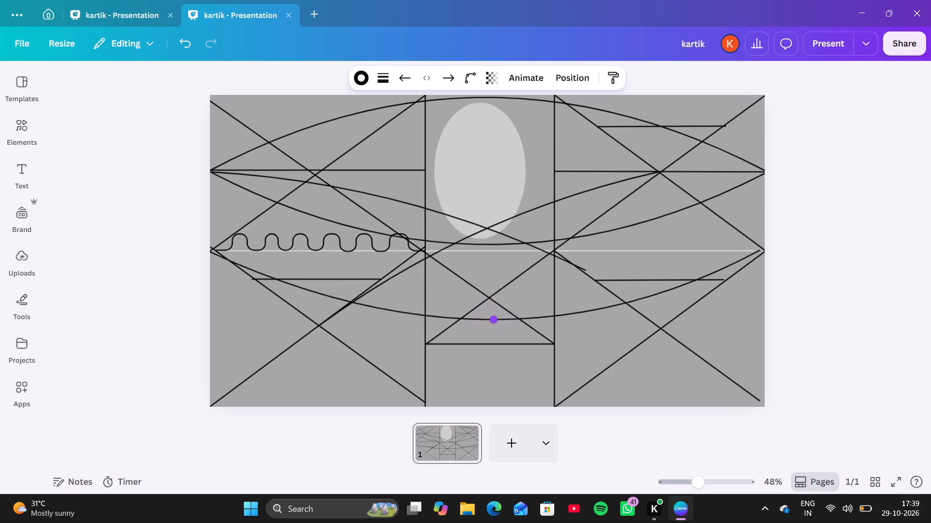
{"action": "left_click_drag", "start_coordinate": [494, 321], "coordinate": [496, 328]}
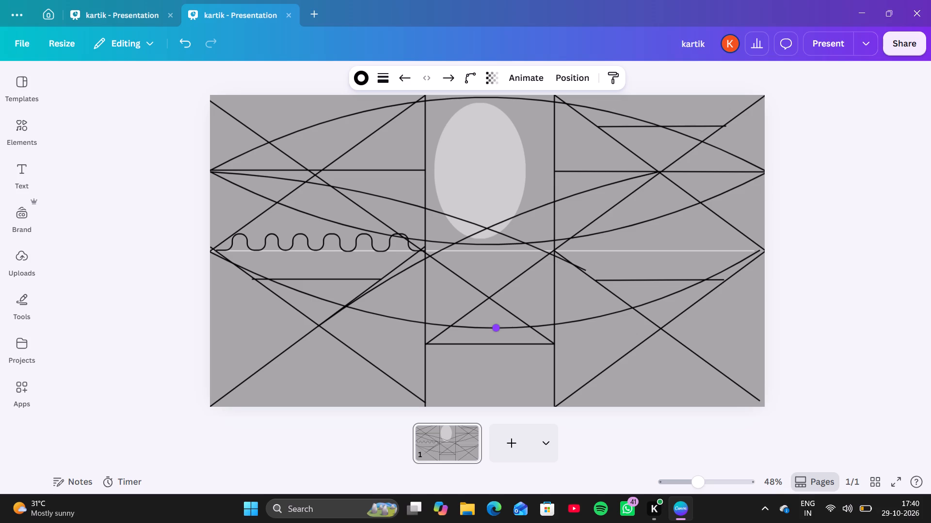
{"action": "left_click_drag", "start_coordinate": [496, 328], "coordinate": [495, 327]}
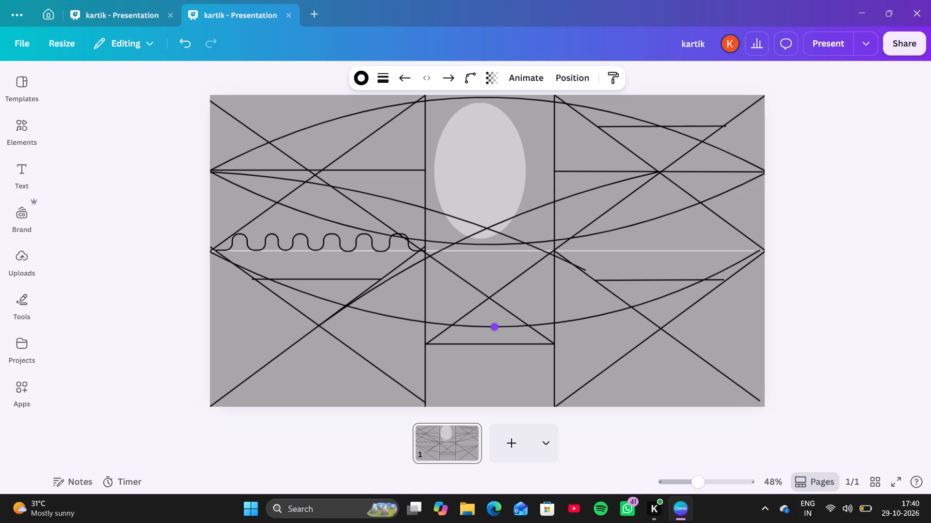
{"action": "left_click_drag", "start_coordinate": [495, 327], "coordinate": [495, 326]}
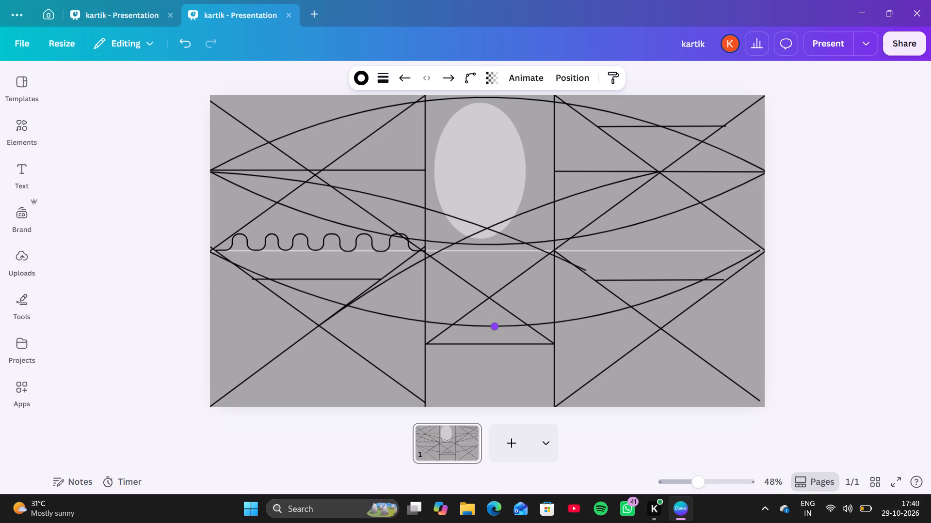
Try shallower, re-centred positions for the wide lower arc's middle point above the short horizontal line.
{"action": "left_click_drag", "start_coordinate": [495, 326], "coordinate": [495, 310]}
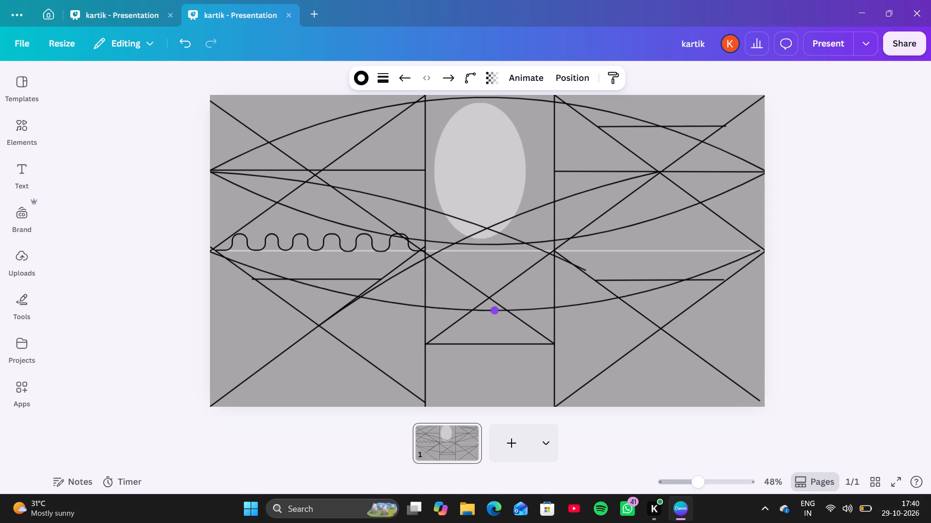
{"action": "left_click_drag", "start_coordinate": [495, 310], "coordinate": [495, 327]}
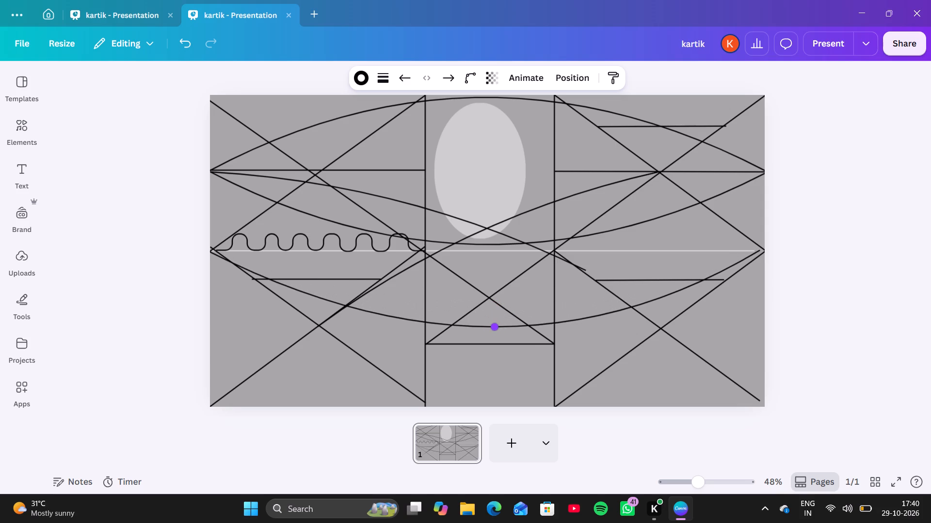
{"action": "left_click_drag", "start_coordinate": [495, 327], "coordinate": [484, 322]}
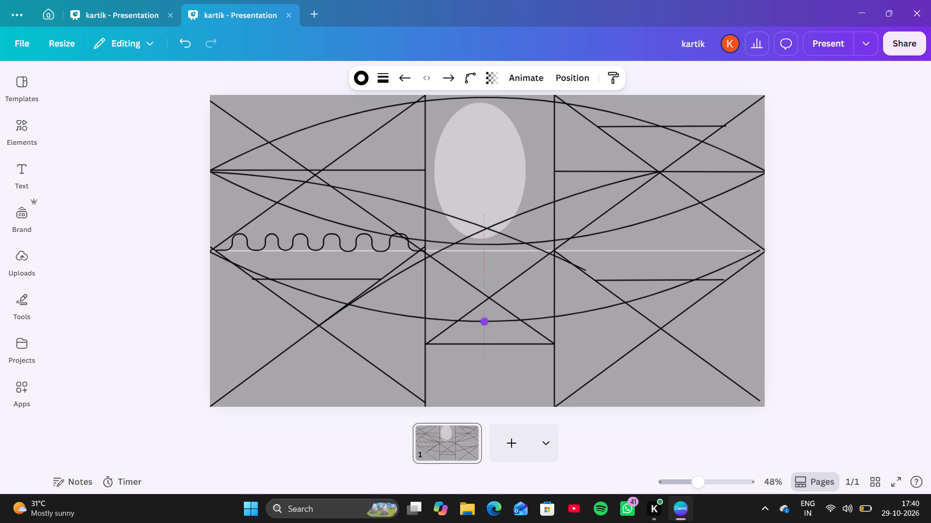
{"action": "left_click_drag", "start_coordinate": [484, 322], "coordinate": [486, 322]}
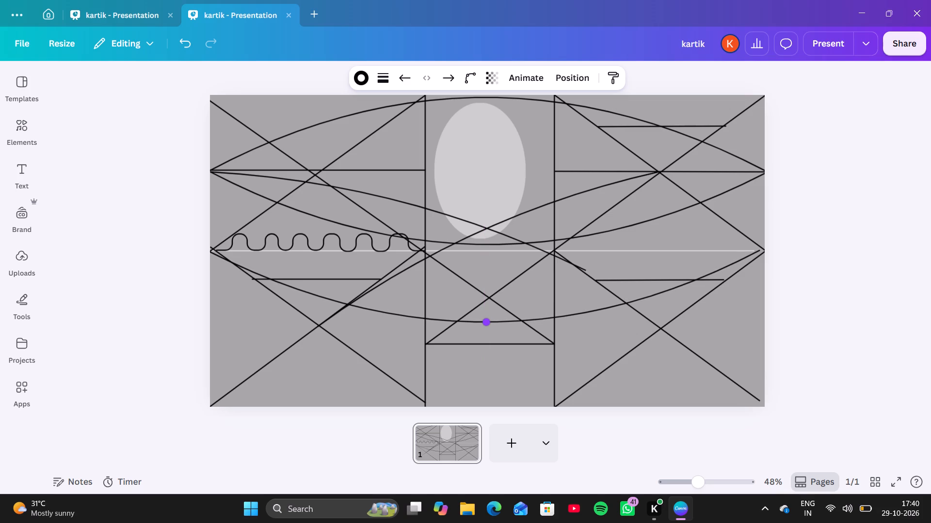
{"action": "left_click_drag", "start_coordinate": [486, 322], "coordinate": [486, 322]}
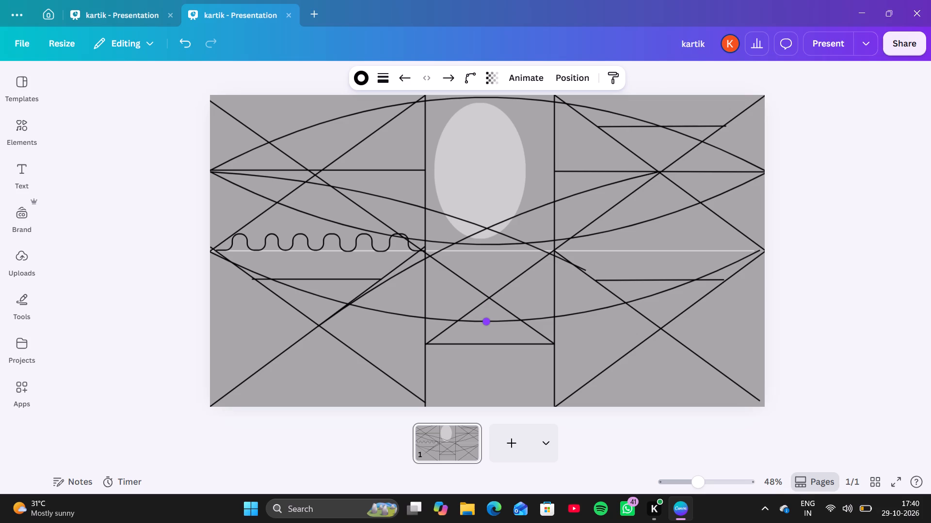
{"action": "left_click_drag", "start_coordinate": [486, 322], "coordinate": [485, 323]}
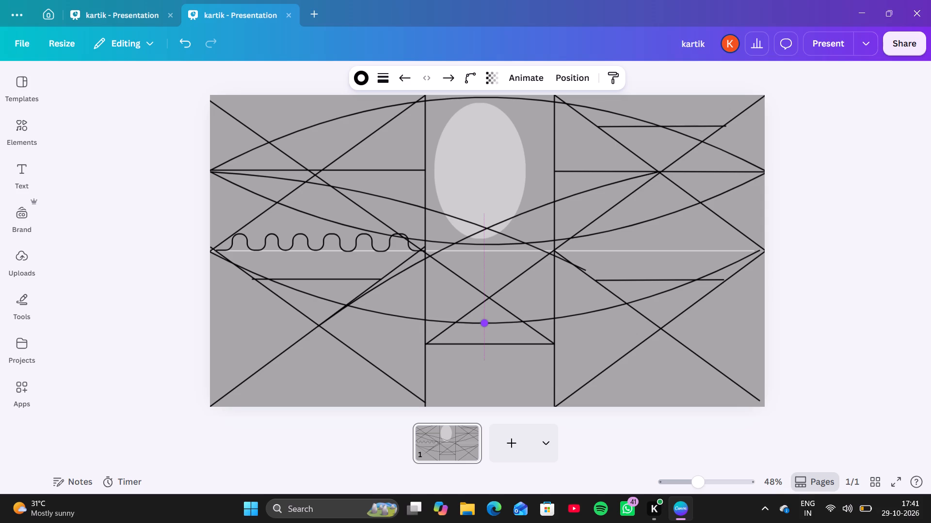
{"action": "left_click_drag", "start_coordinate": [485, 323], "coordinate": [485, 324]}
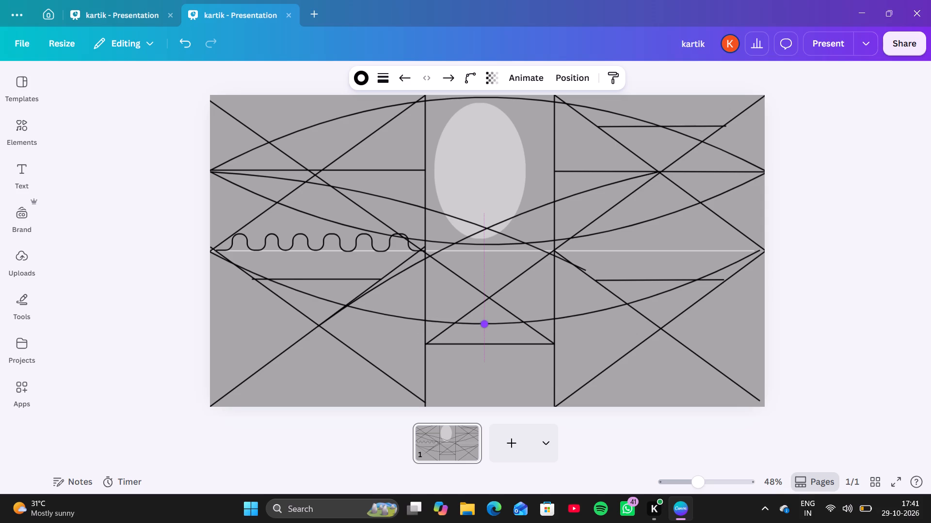
Lower the wide lower arc's middle point so the arc bottoms out on the short horizontal line, centred between the two verticals.
{"action": "left_click_drag", "start_coordinate": [485, 324], "coordinate": [497, 338]}
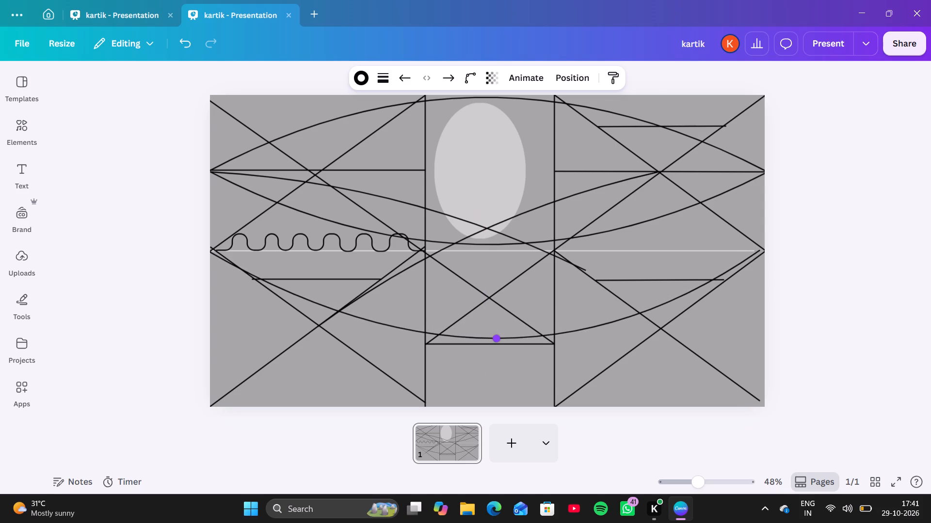
{"action": "left_click_drag", "start_coordinate": [497, 338], "coordinate": [481, 339]}
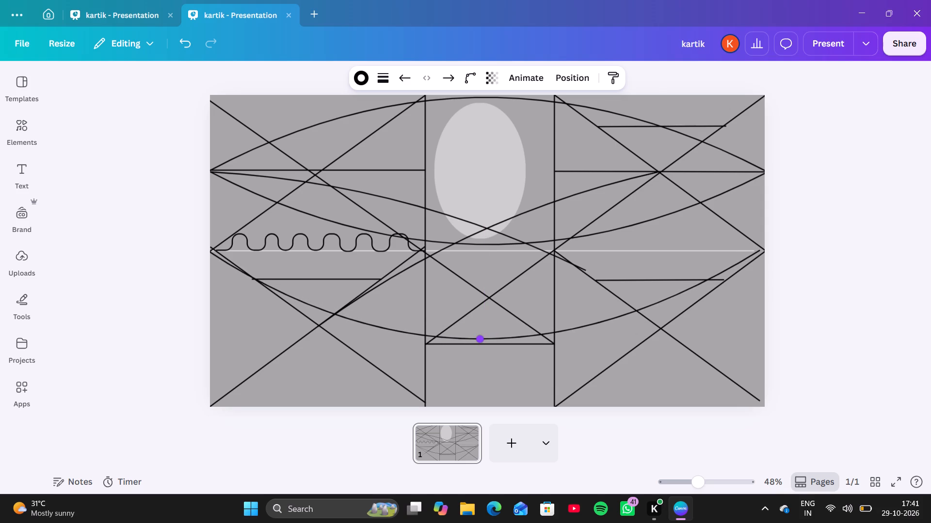
{"action": "left_click_drag", "start_coordinate": [481, 339], "coordinate": [489, 337]}
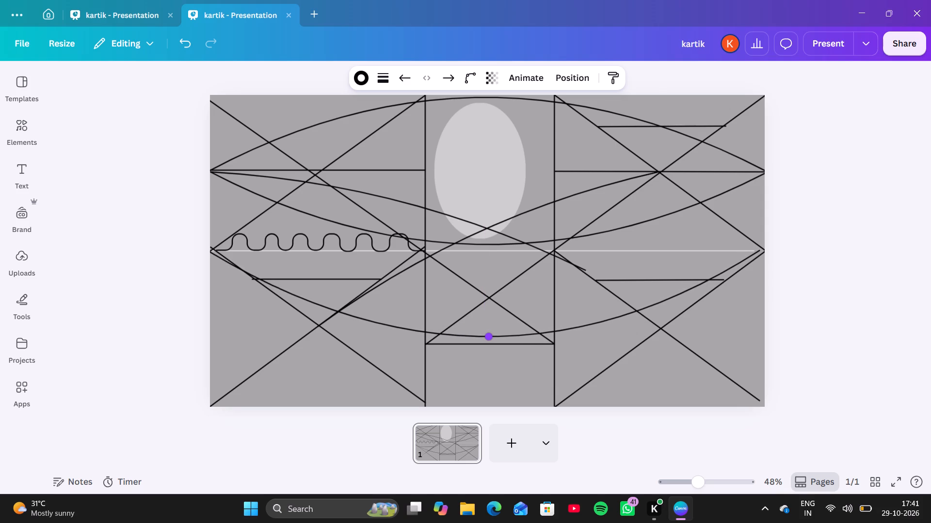
{"action": "left_click_drag", "start_coordinate": [489, 337], "coordinate": [483, 335]}
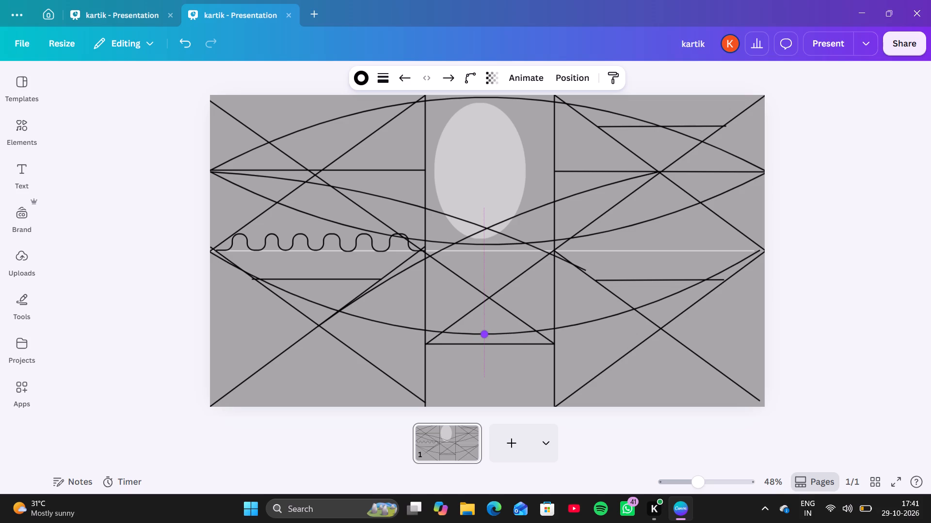
{"action": "left_click_drag", "start_coordinate": [483, 335], "coordinate": [485, 339]}
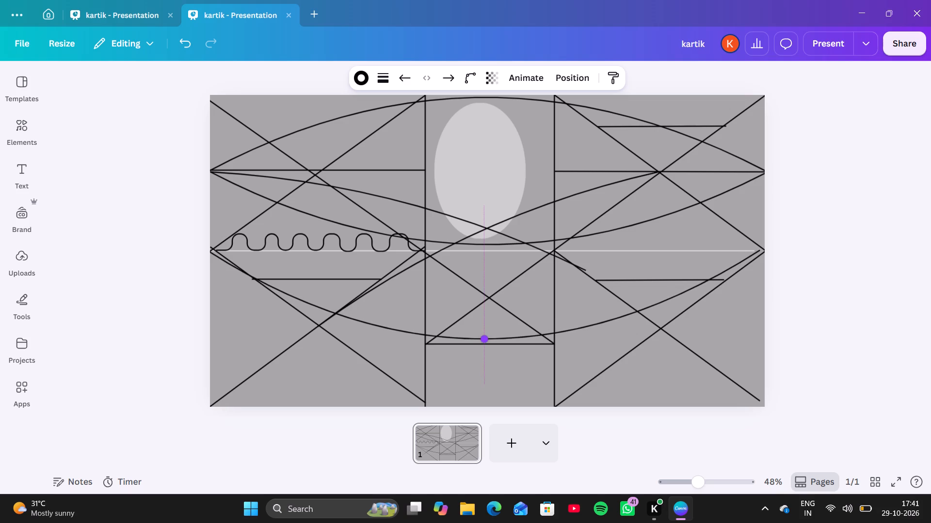
{"action": "left_click_drag", "start_coordinate": [485, 339], "coordinate": [487, 343]}
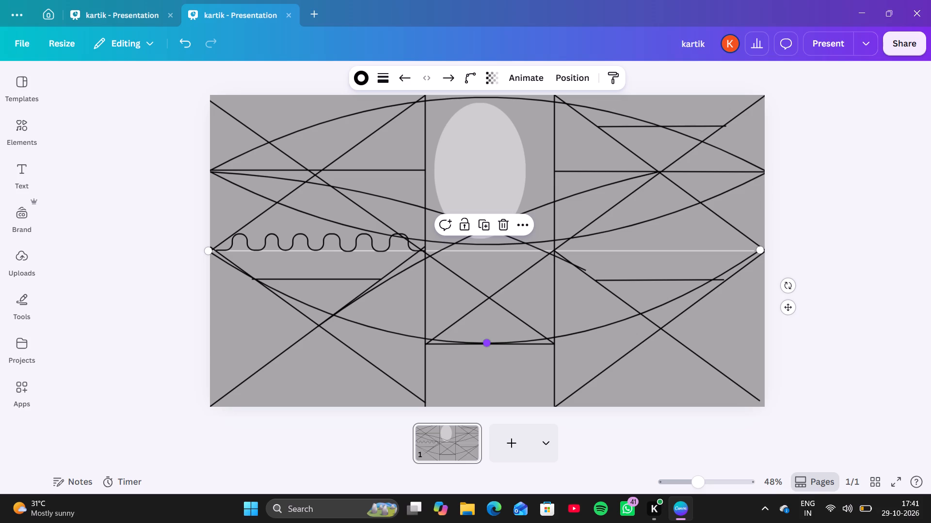
{"action": "left_click", "coordinate": [487, 343]}
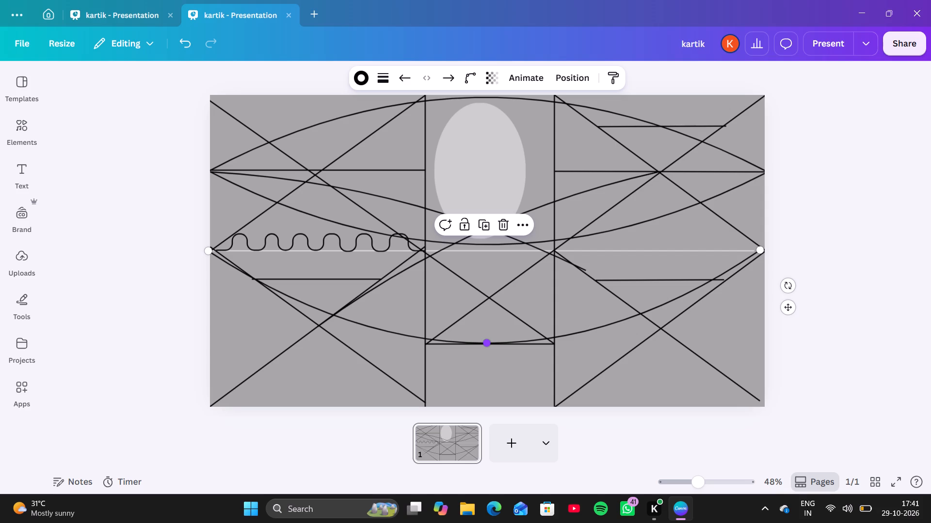
{"action": "left_click", "coordinate": [487, 343]}
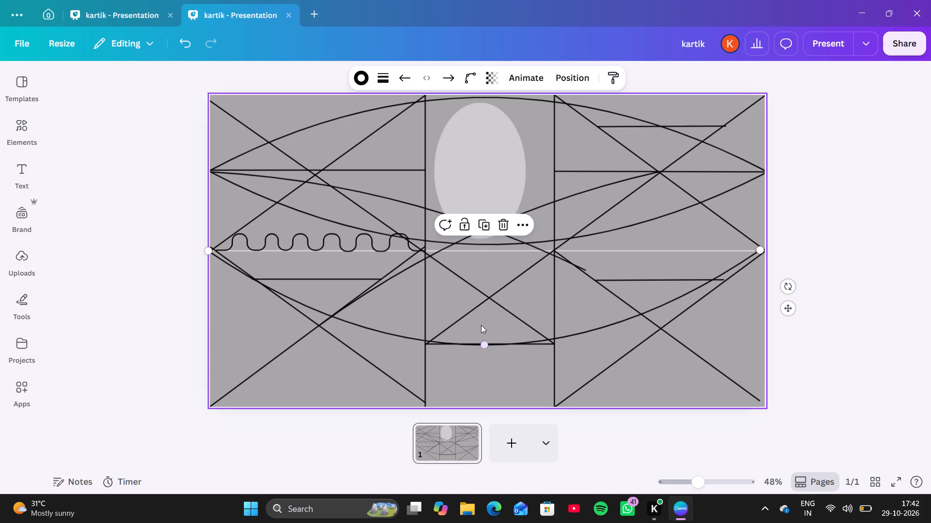
{"action": "left_click", "coordinate": [486, 312]}
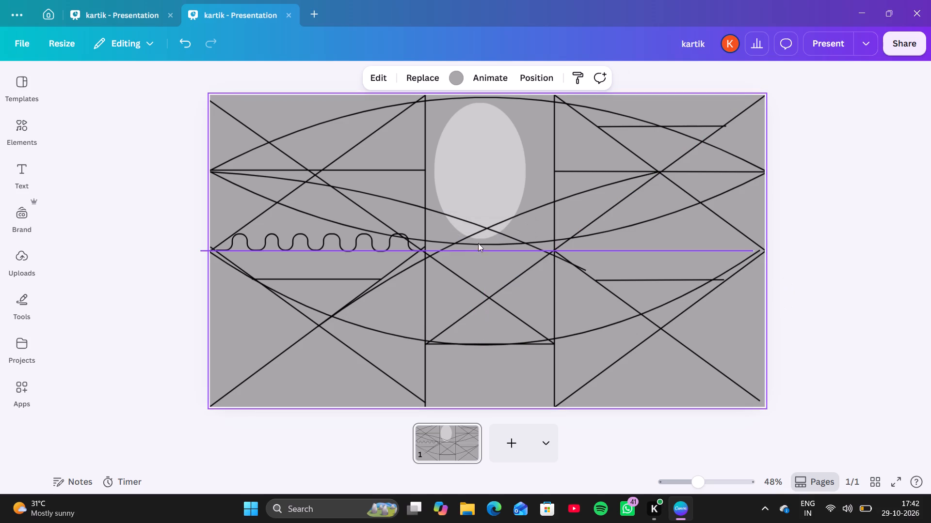
Move the lower end of the curve crossing the ellipse from the page's left edge to where the right vertical meets the pale horizontal line.
{"action": "left_click", "coordinate": [398, 200]}
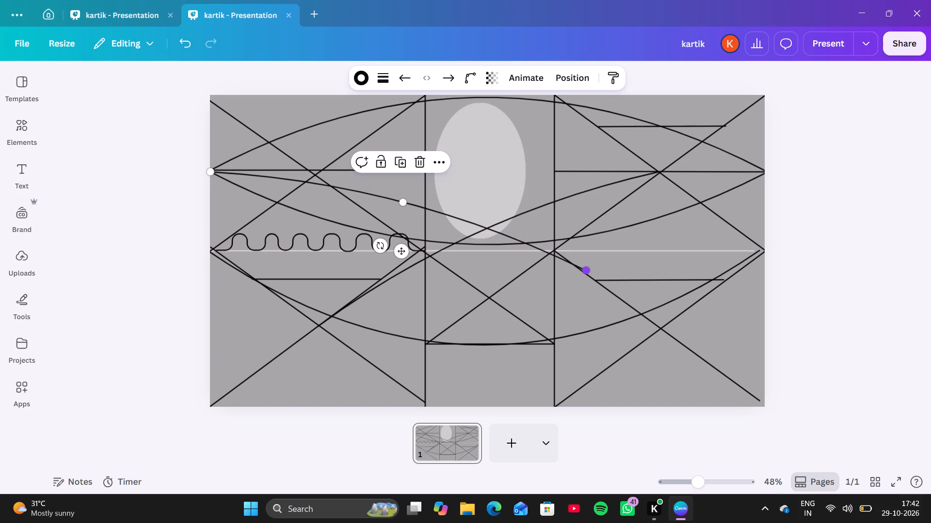
{"action": "left_click_drag", "start_coordinate": [586, 270], "coordinate": [551, 251]}
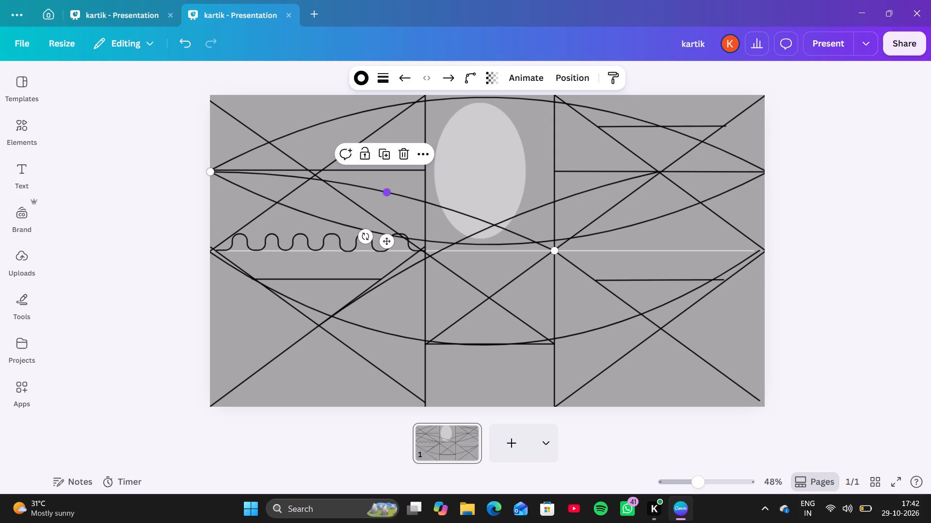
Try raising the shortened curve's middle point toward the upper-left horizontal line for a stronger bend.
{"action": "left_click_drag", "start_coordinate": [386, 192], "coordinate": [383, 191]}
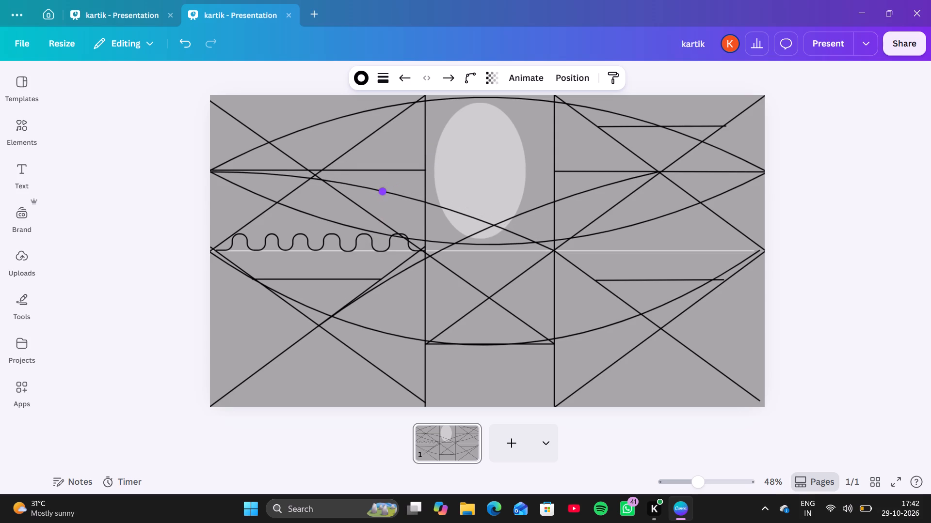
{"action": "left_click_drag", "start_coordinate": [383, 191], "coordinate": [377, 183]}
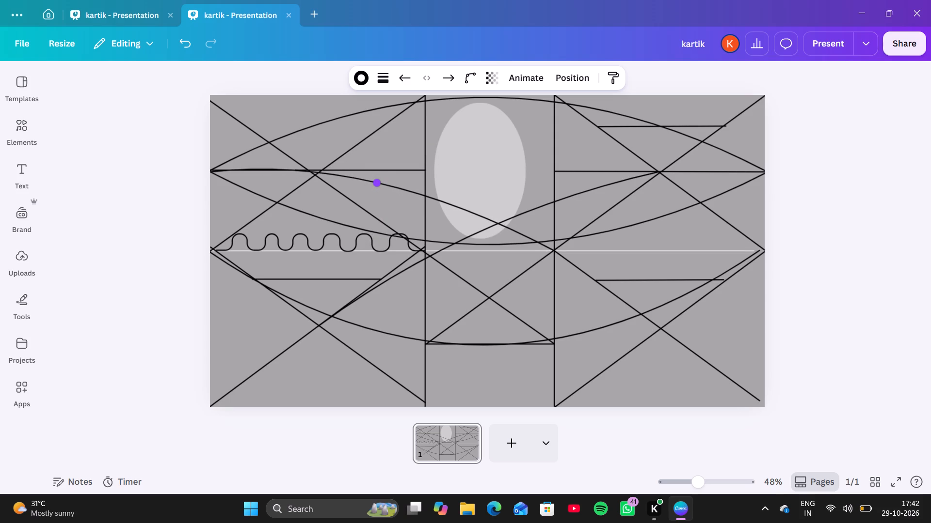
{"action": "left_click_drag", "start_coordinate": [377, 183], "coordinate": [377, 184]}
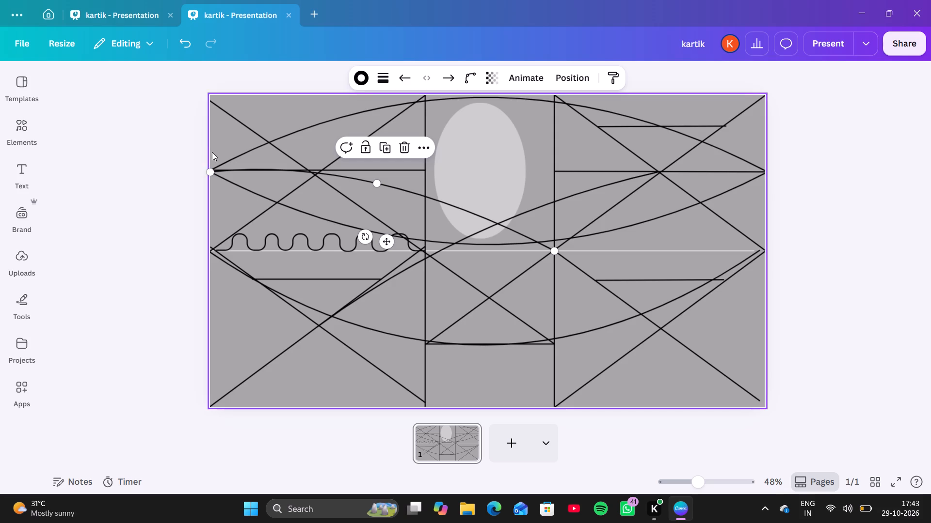
Move the curve's left-edge end up to the page's top-left corner.
{"action": "left_click_drag", "start_coordinate": [209, 174], "coordinate": [203, 135]}
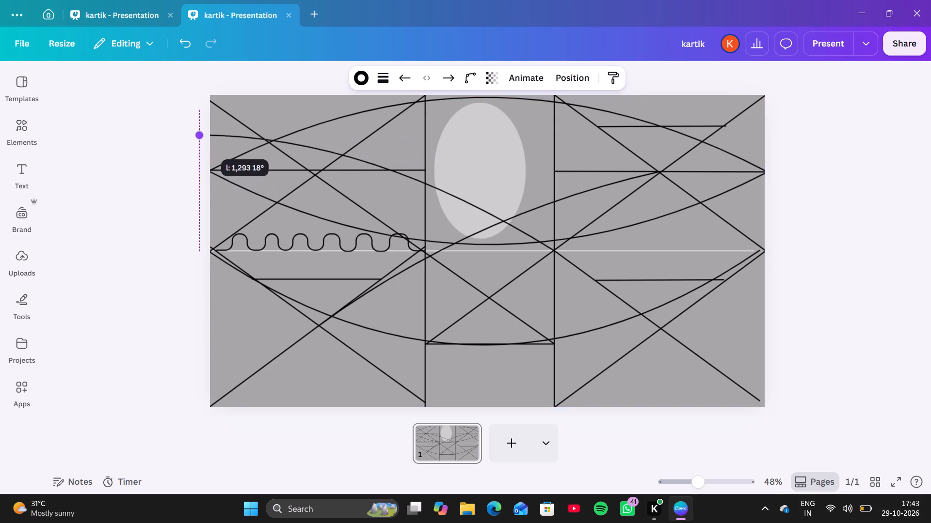
{"action": "left_click_drag", "start_coordinate": [203, 135], "coordinate": [210, 102]}
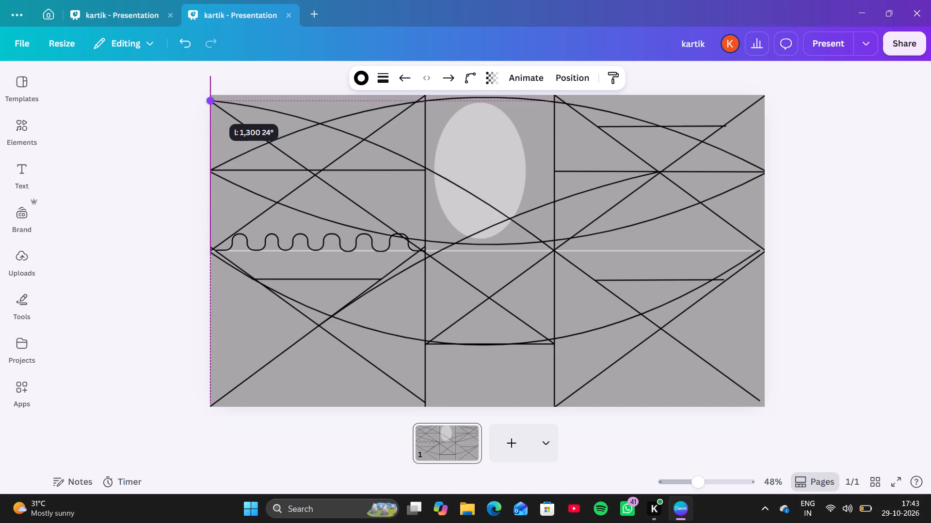
{"action": "left_click_drag", "start_coordinate": [210, 102], "coordinate": [210, 93]}
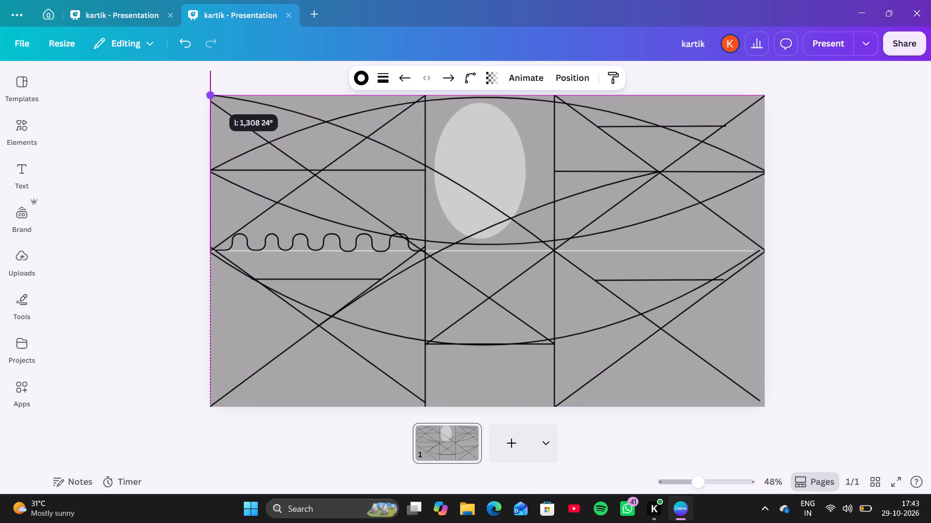
{"action": "left_click_drag", "start_coordinate": [210, 93], "coordinate": [210, 94]}
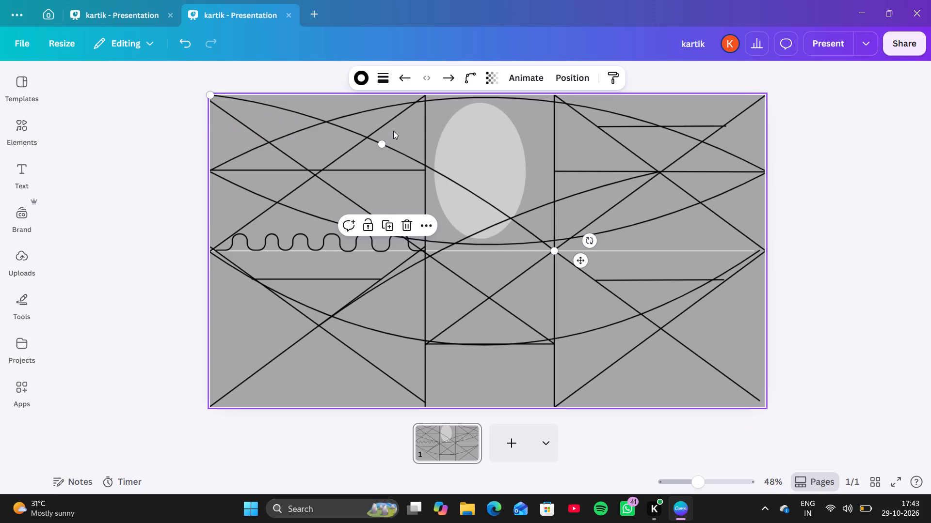
Flatten the curve by its middle point into a straight diagonal from the page's top-left corner through the ellipse to the right vertical.
{"action": "left_click_drag", "start_coordinate": [381, 146], "coordinate": [381, 160]}
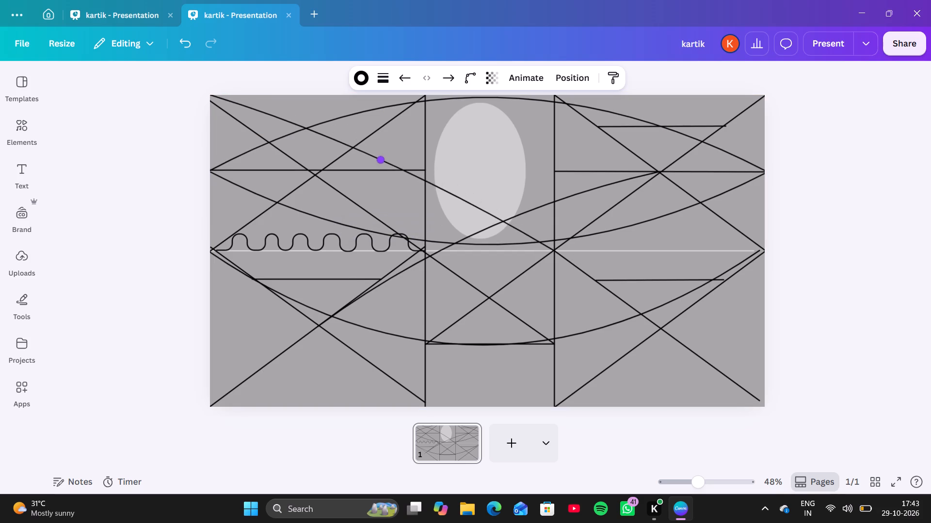
{"action": "left_click_drag", "start_coordinate": [381, 160], "coordinate": [379, 171]}
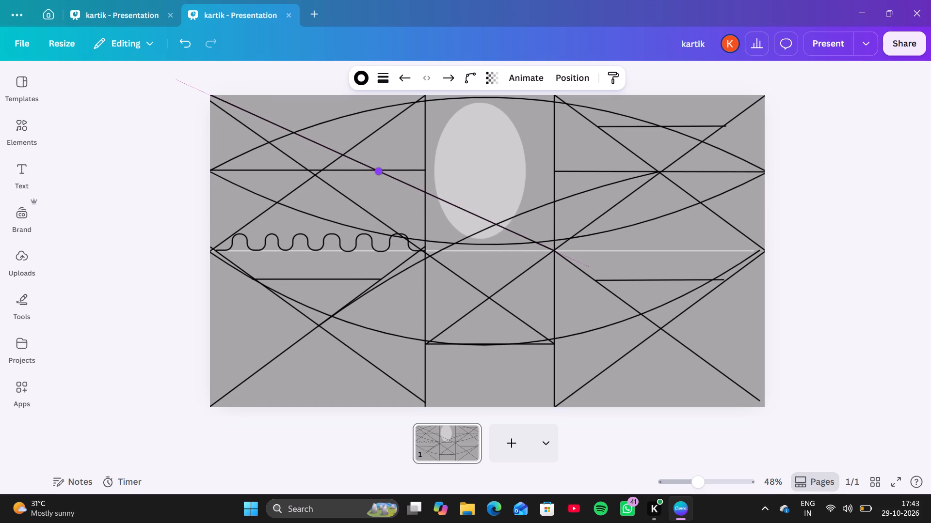
{"action": "left_click_drag", "start_coordinate": [379, 171], "coordinate": [378, 167]}
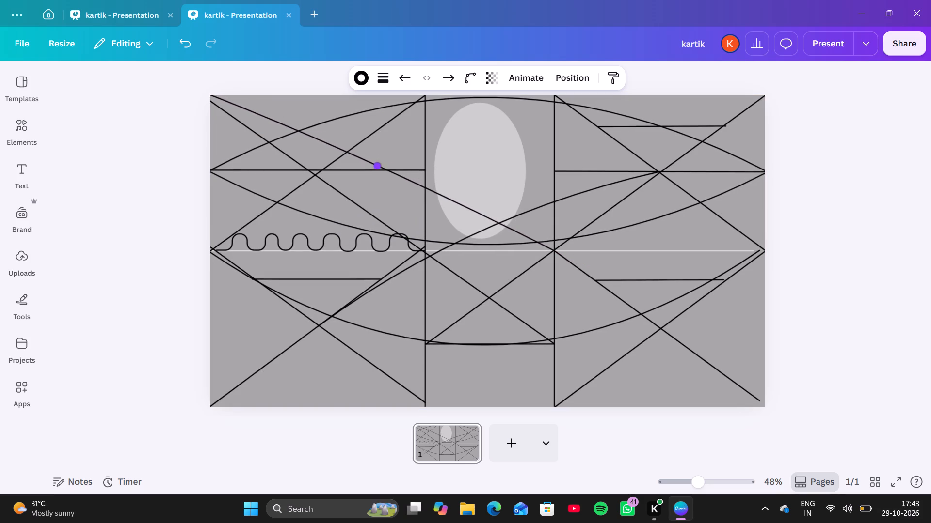
{"action": "left_click_drag", "start_coordinate": [378, 167], "coordinate": [389, 155]}
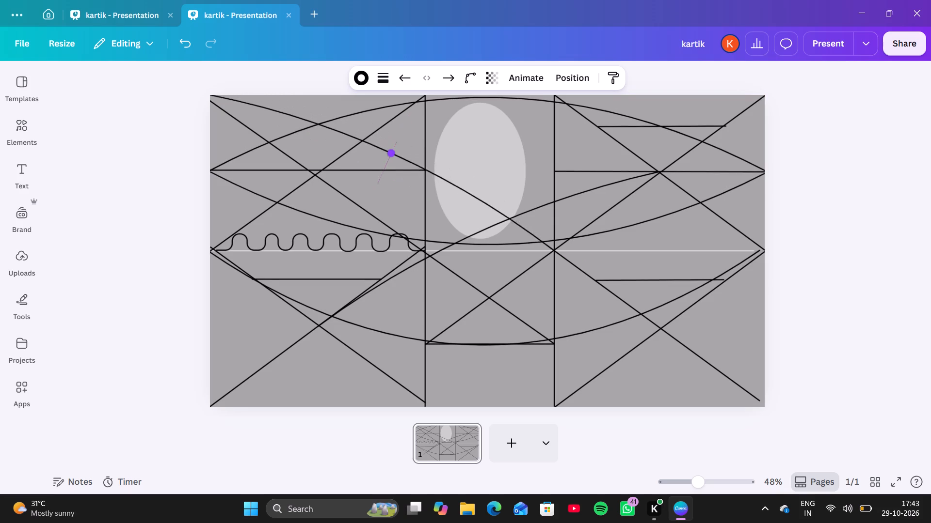
{"action": "left_click_drag", "start_coordinate": [389, 155], "coordinate": [385, 171]}
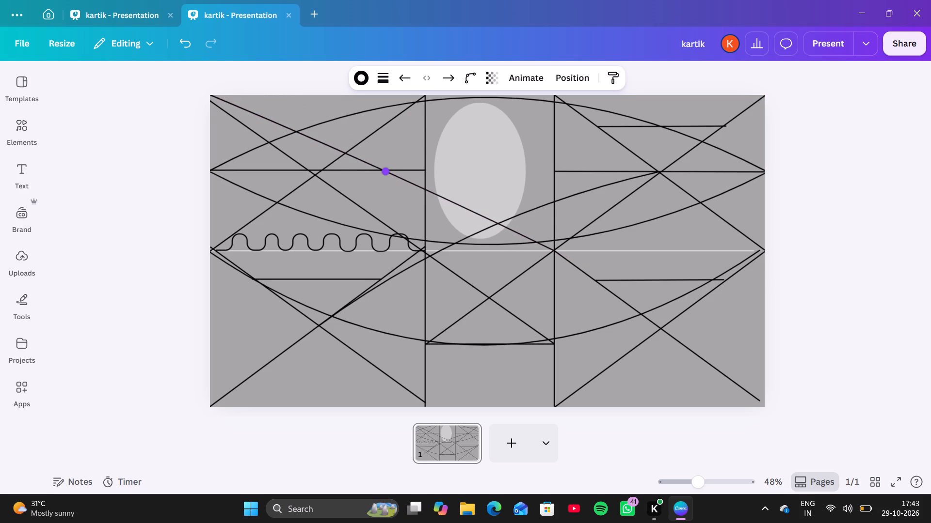
{"action": "left_click_drag", "start_coordinate": [385, 171], "coordinate": [384, 175]}
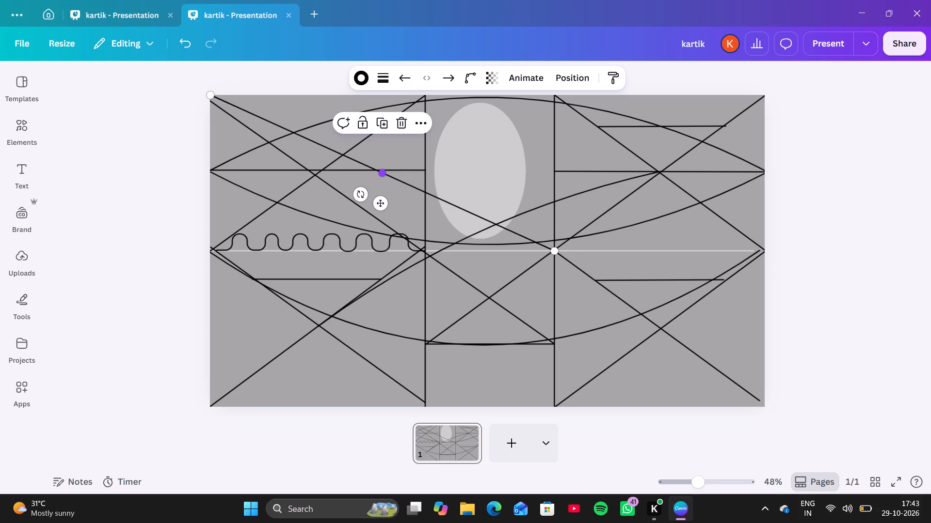
{"action": "left_click_drag", "start_coordinate": [384, 173], "coordinate": [423, 200]}
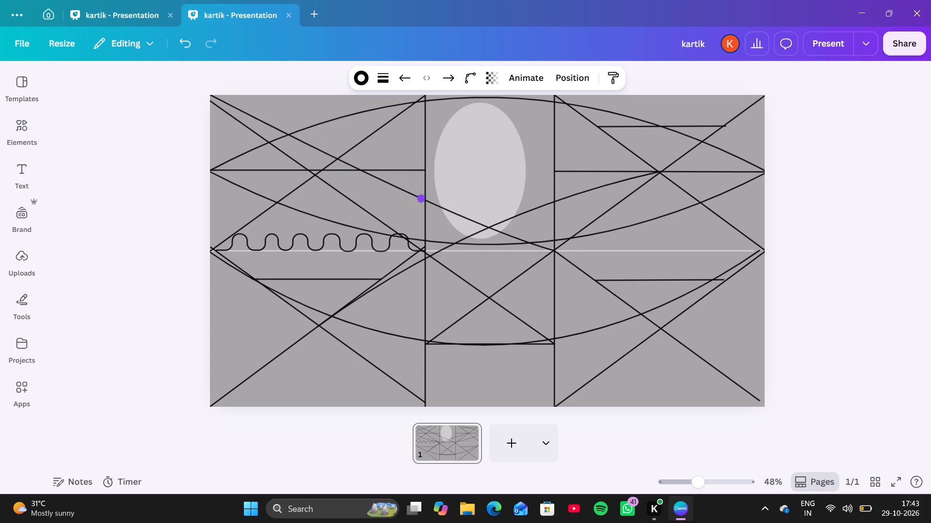
{"action": "left_click_drag", "start_coordinate": [423, 200], "coordinate": [439, 196]}
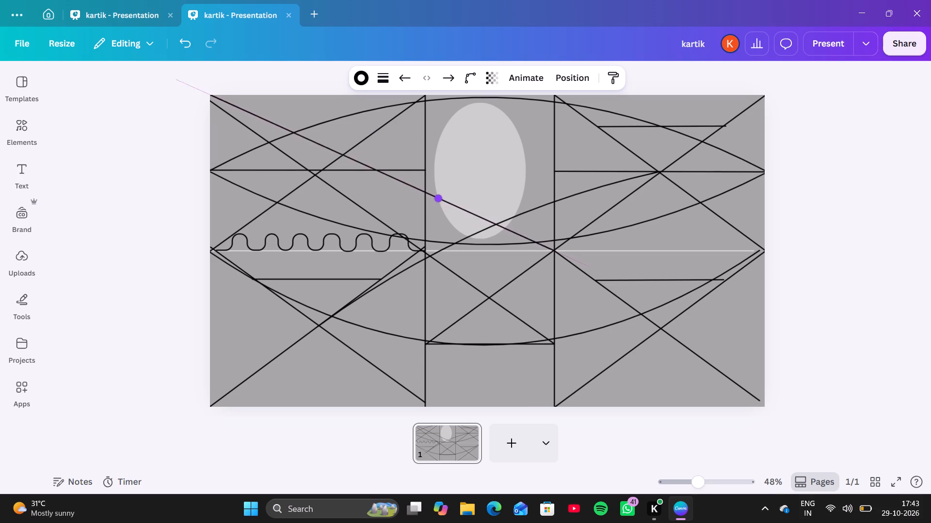
{"action": "left_click_drag", "start_coordinate": [439, 196], "coordinate": [437, 200]}
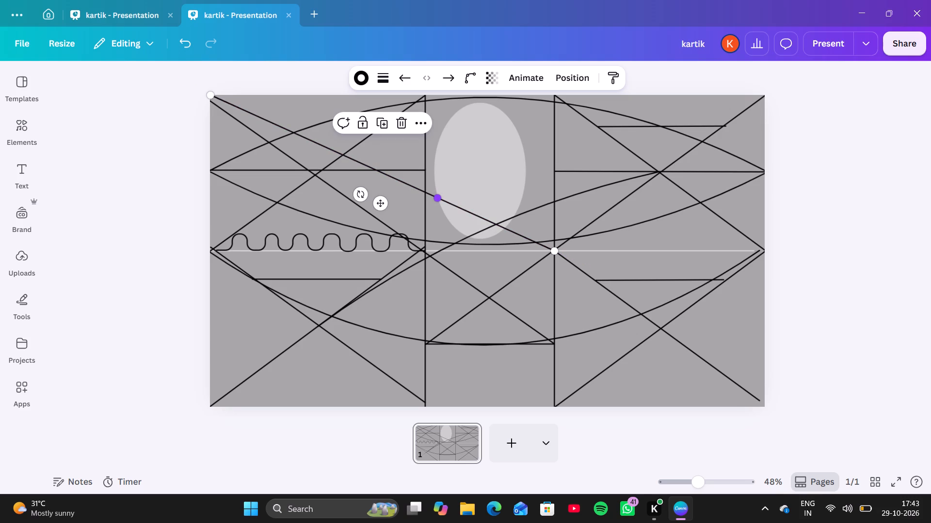
{"action": "left_click", "coordinate": [403, 197]}
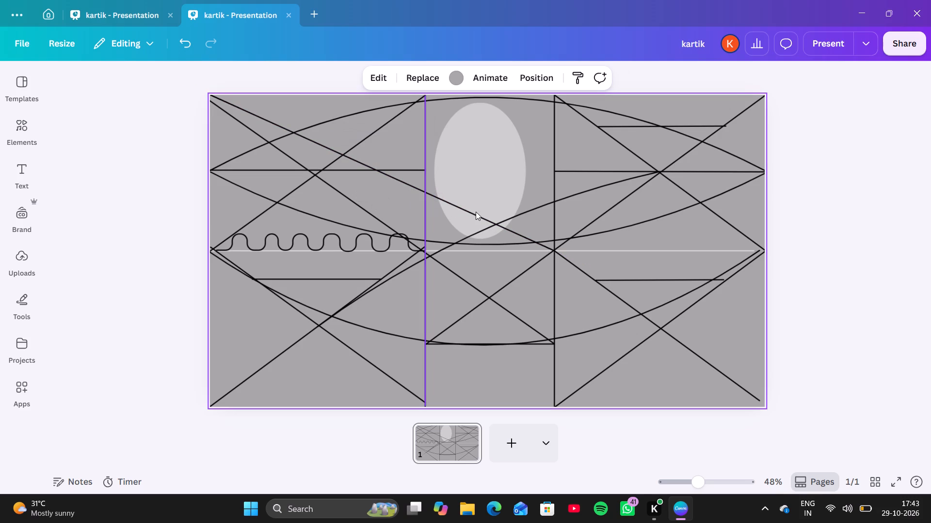
Extend the diagonal that starts at the page's top-left corner so its lower end reaches the bottom-right corner, about 2,202 long at 29°.
{"action": "left_click", "coordinate": [434, 196]}
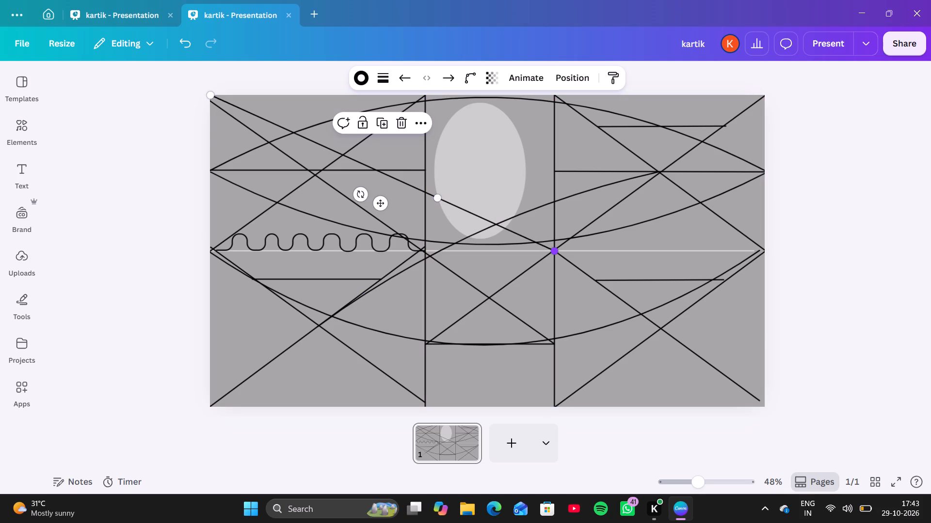
{"action": "left_click_drag", "start_coordinate": [555, 248], "coordinate": [741, 376]}
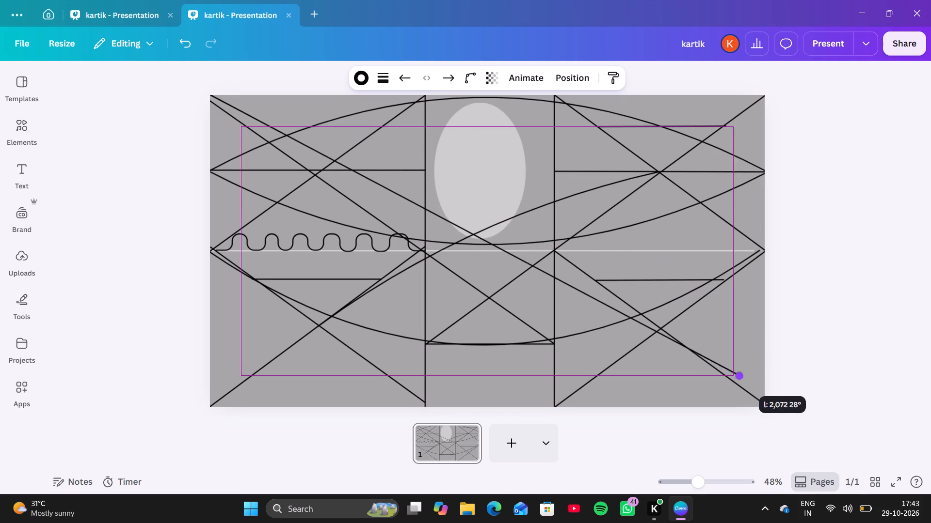
{"action": "left_click_drag", "start_coordinate": [741, 376], "coordinate": [765, 399]}
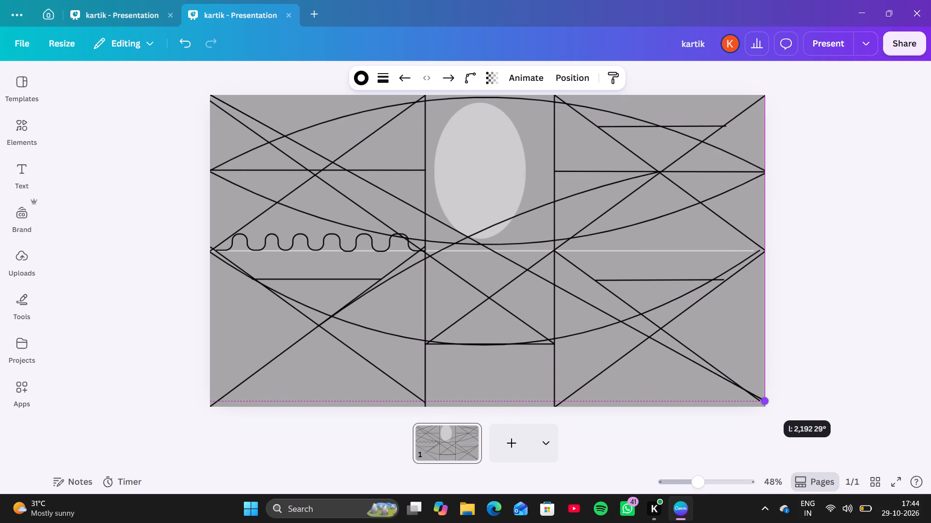
{"action": "left_click_drag", "start_coordinate": [765, 399], "coordinate": [765, 402]}
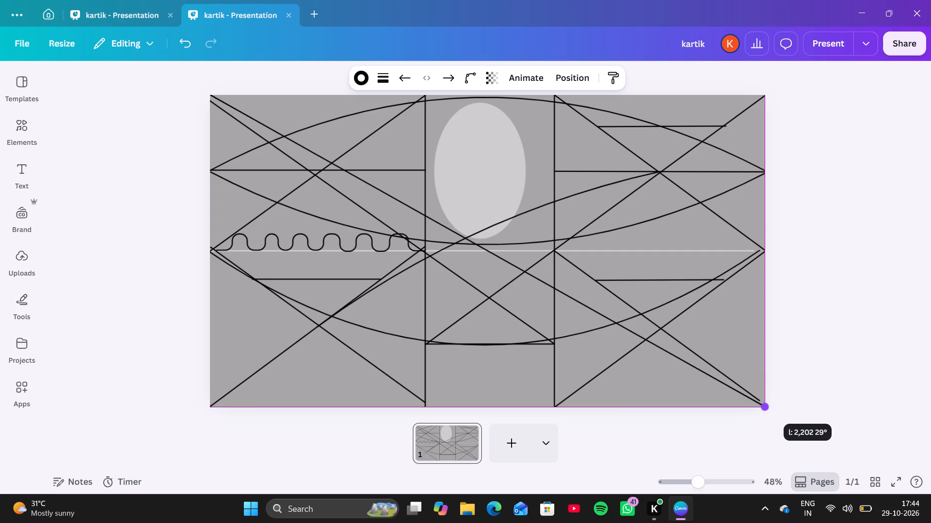
{"action": "left_click_drag", "start_coordinate": [765, 402], "coordinate": [765, 403]}
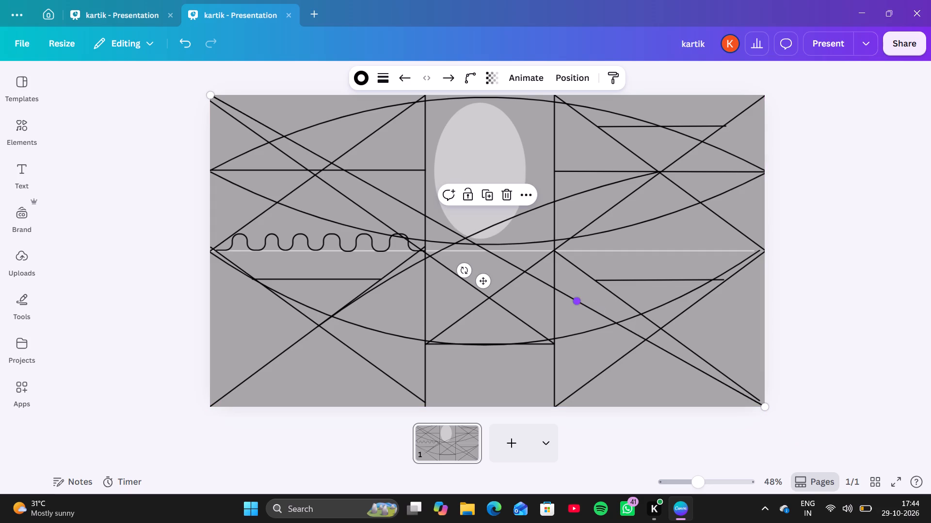
Straighten the corner-to-corner diagonal by moving its middle point onto the pale horizontal line at the page centre.
{"action": "left_click_drag", "start_coordinate": [577, 303], "coordinate": [498, 253]}
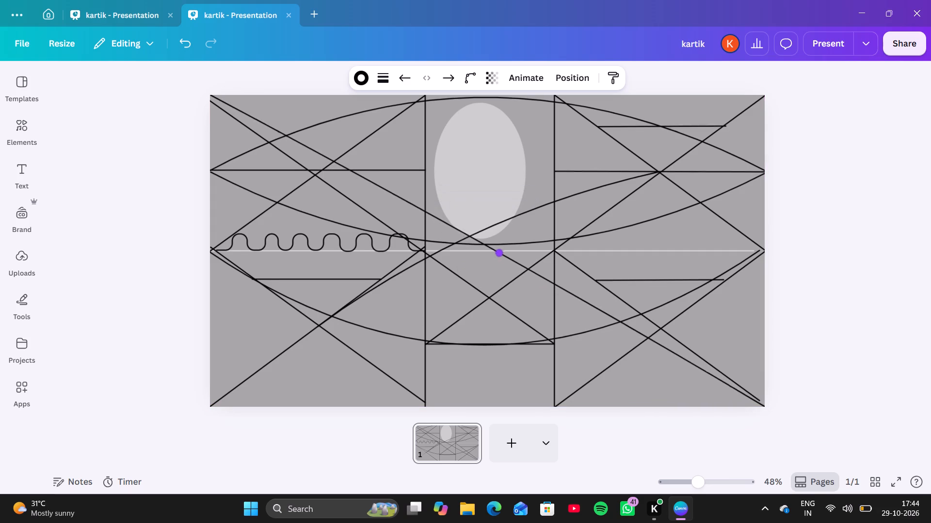
{"action": "left_click_drag", "start_coordinate": [498, 253], "coordinate": [477, 245]}
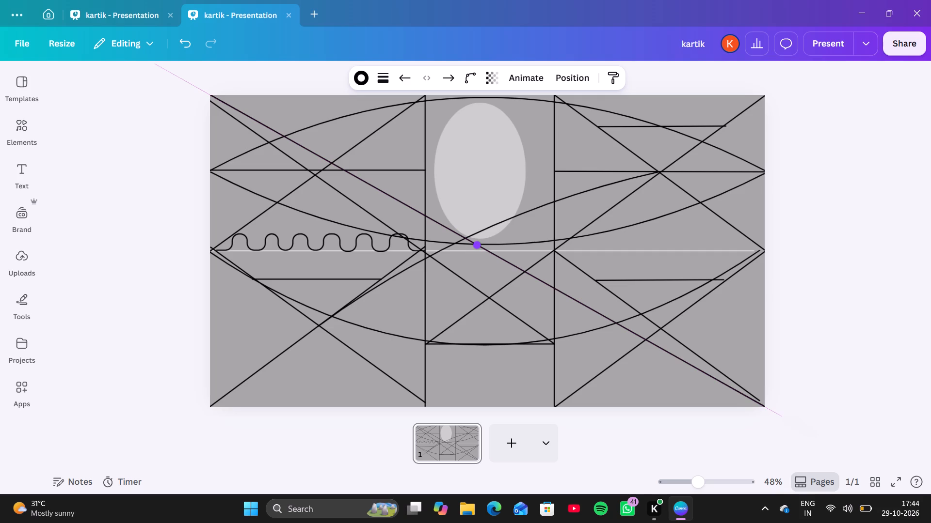
{"action": "left_click_drag", "start_coordinate": [477, 245], "coordinate": [478, 245]}
{"action": "left_click_drag", "start_coordinate": [478, 245], "coordinate": [487, 249]}
{"action": "left_click_drag", "start_coordinate": [487, 249], "coordinate": [487, 250]}
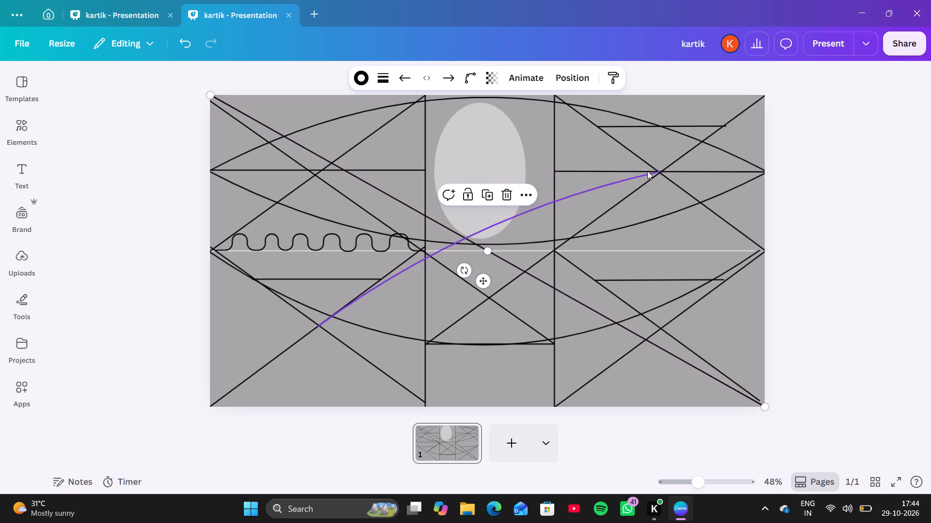
Stretch the rising curve across the ellipse so its ends reach the page's top-right and bottom-left corners.
{"action": "left_click", "coordinate": [647, 171]}
{"action": "left_click_drag", "start_coordinate": [658, 171], "coordinate": [697, 137]}
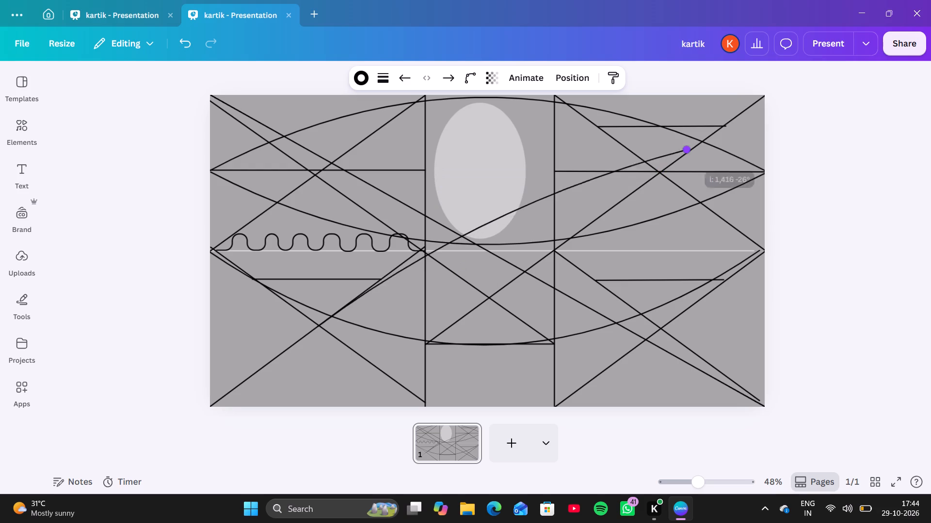
{"action": "left_click_drag", "start_coordinate": [697, 137], "coordinate": [761, 97]}
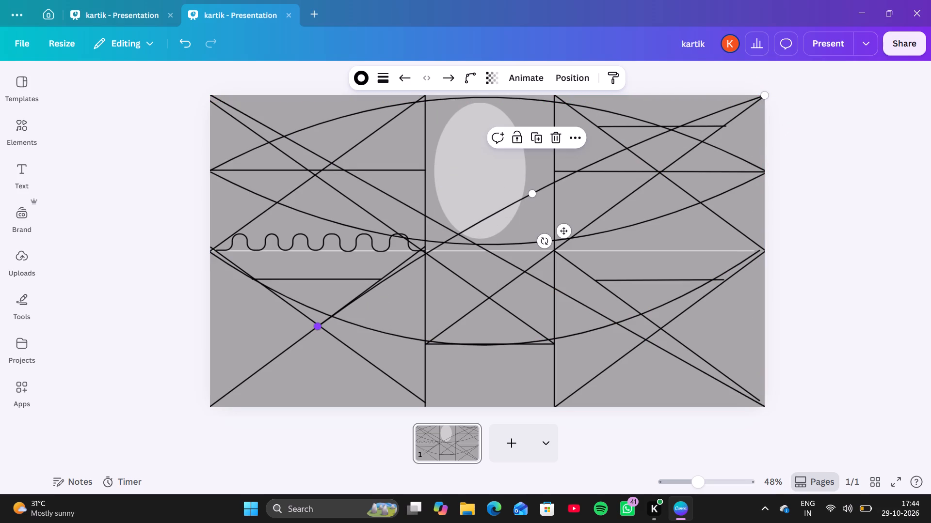
{"action": "left_click_drag", "start_coordinate": [316, 325], "coordinate": [224, 401]}
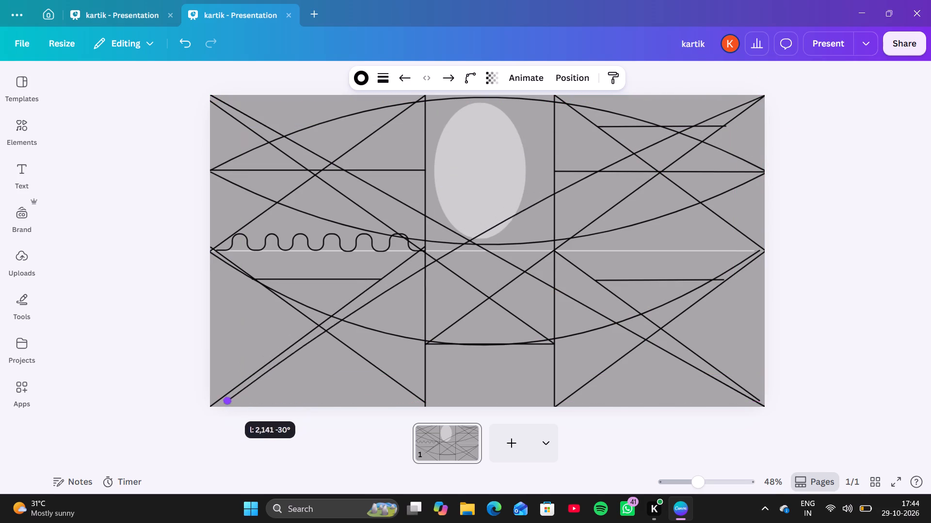
{"action": "left_click_drag", "start_coordinate": [224, 401], "coordinate": [207, 406]}
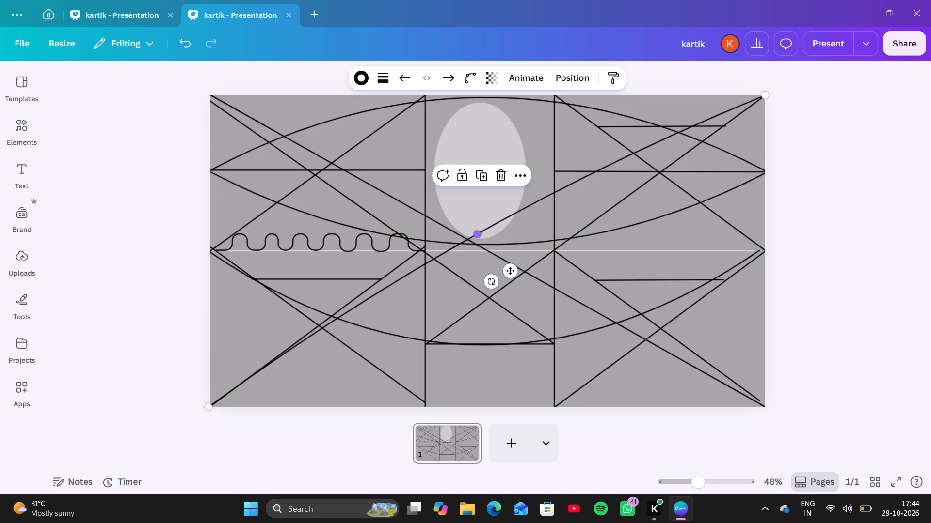
Flatten the rising curve by its middle point into a straight diagonal crossing the other corner-to-corner diagonal at the page centre.
{"action": "left_click_drag", "start_coordinate": [476, 233], "coordinate": [499, 243]}
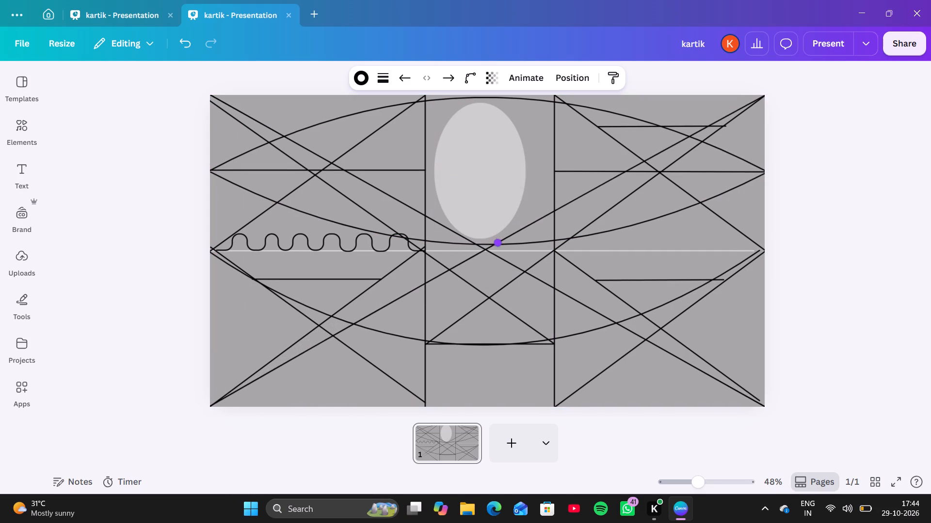
{"action": "left_click_drag", "start_coordinate": [499, 243], "coordinate": [496, 239]}
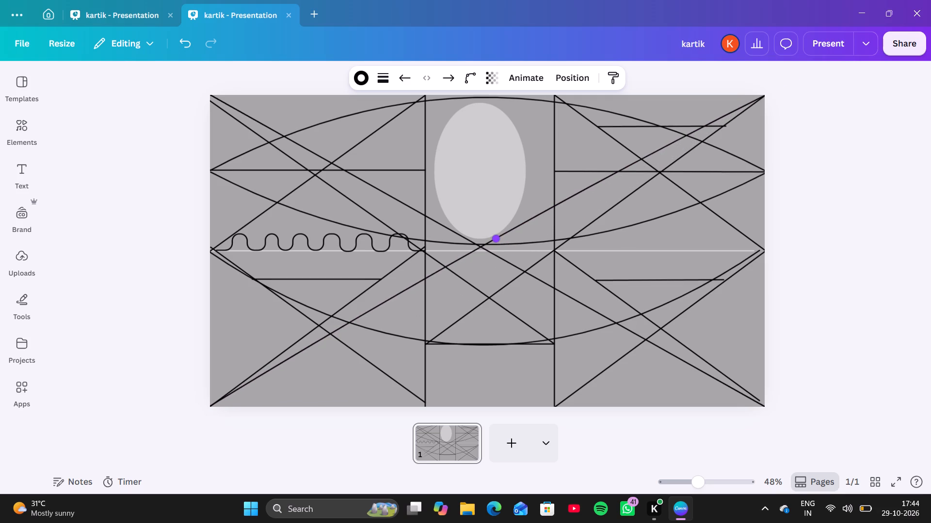
{"action": "left_click_drag", "start_coordinate": [496, 239], "coordinate": [496, 241]}
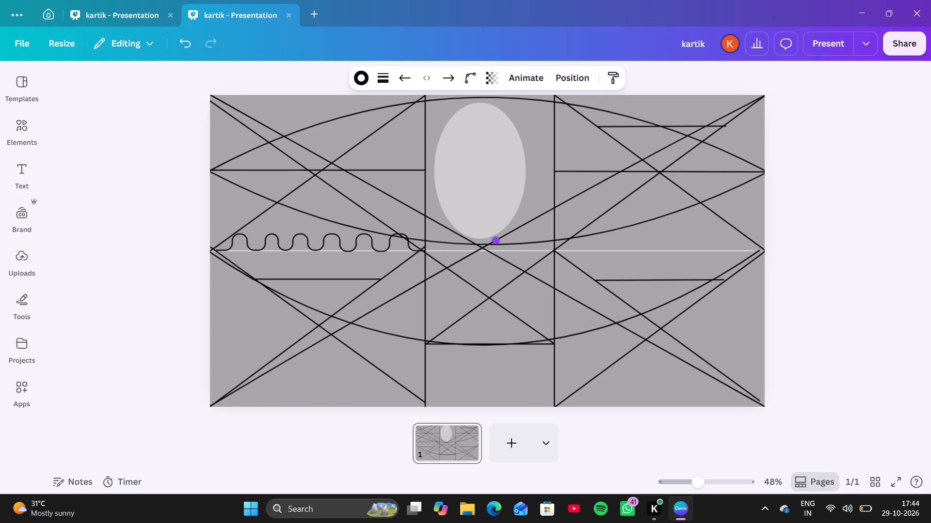
{"action": "left_click_drag", "start_coordinate": [496, 241], "coordinate": [507, 246]}
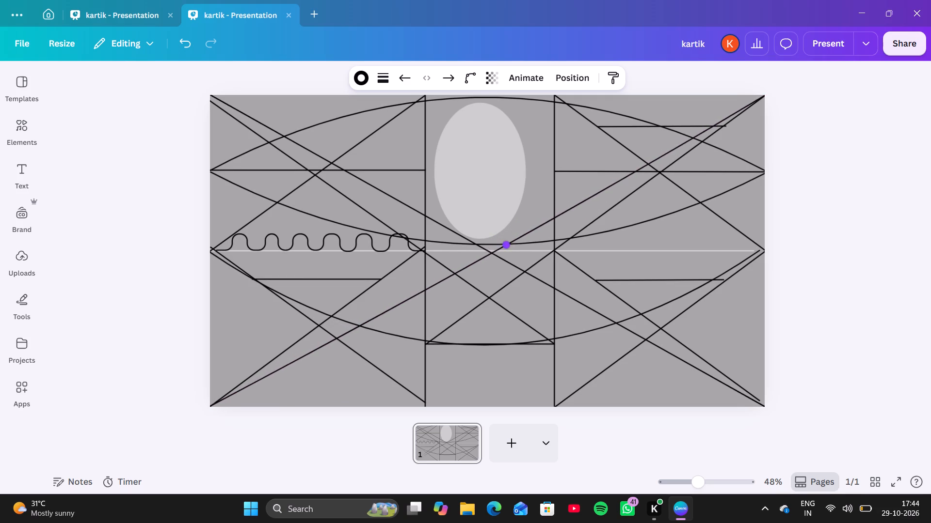
{"action": "left_click_drag", "start_coordinate": [507, 246], "coordinate": [498, 237]}
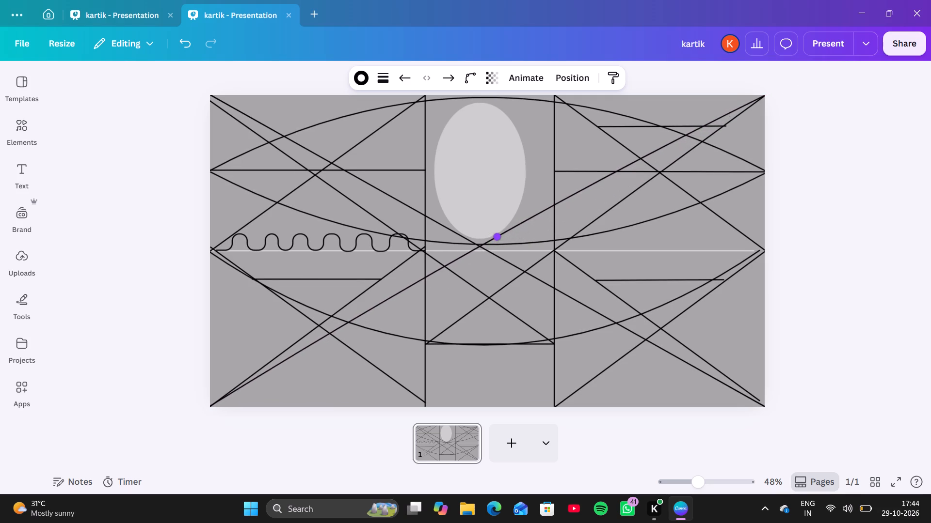
{"action": "left_click_drag", "start_coordinate": [498, 237], "coordinate": [500, 232]}
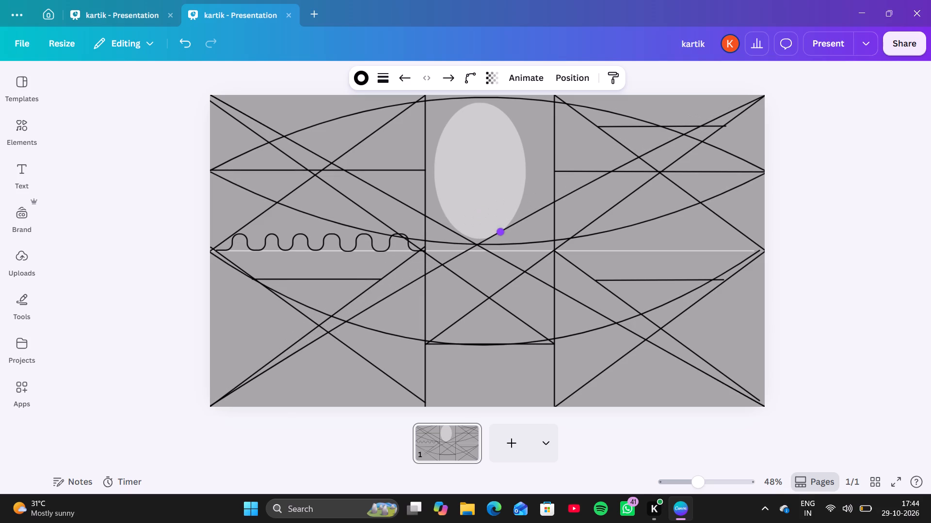
{"action": "left_click_drag", "start_coordinate": [500, 232], "coordinate": [506, 236]}
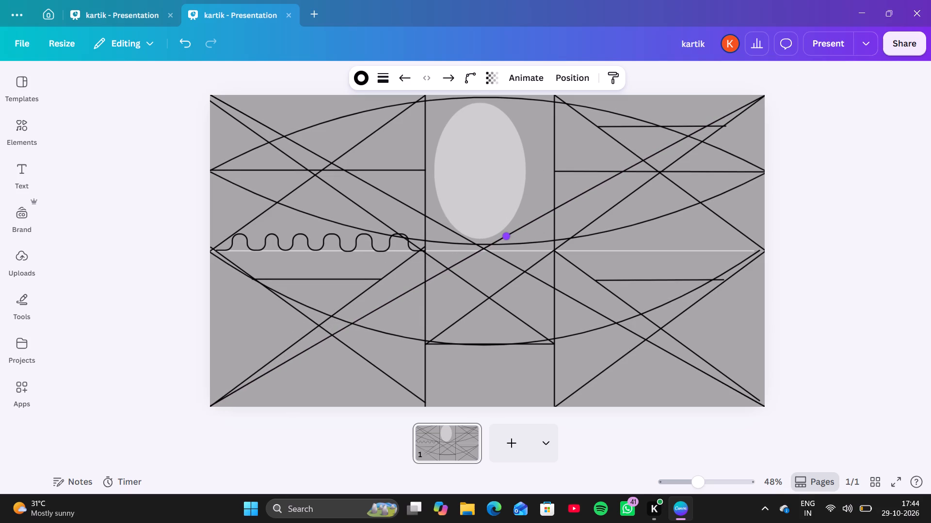
{"action": "left_click_drag", "start_coordinate": [506, 236], "coordinate": [509, 239]}
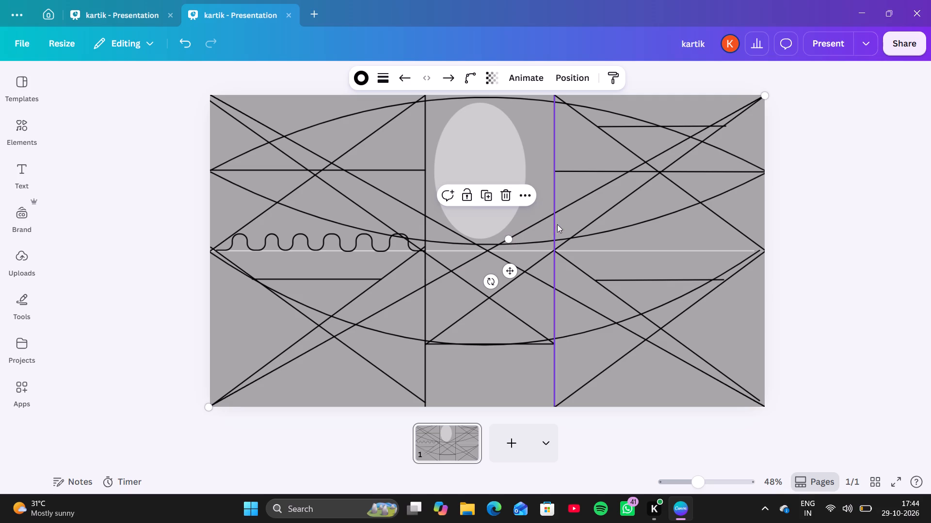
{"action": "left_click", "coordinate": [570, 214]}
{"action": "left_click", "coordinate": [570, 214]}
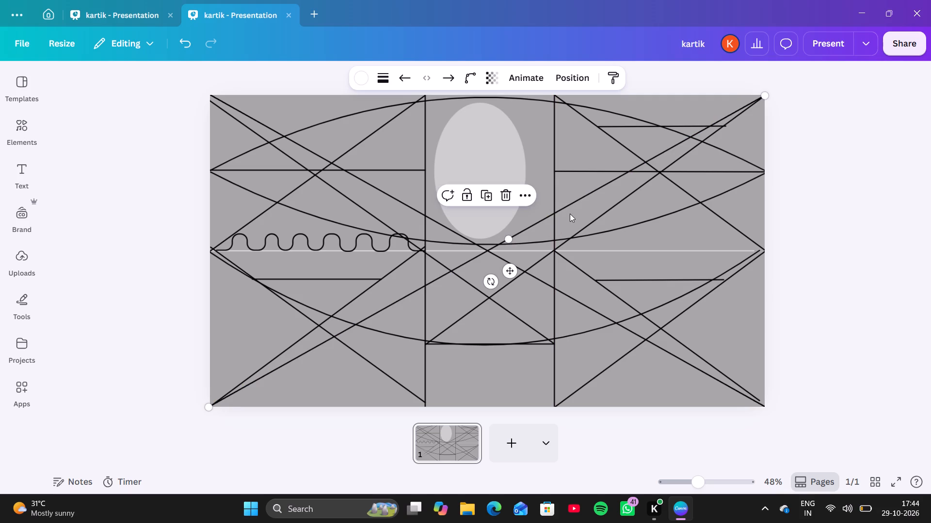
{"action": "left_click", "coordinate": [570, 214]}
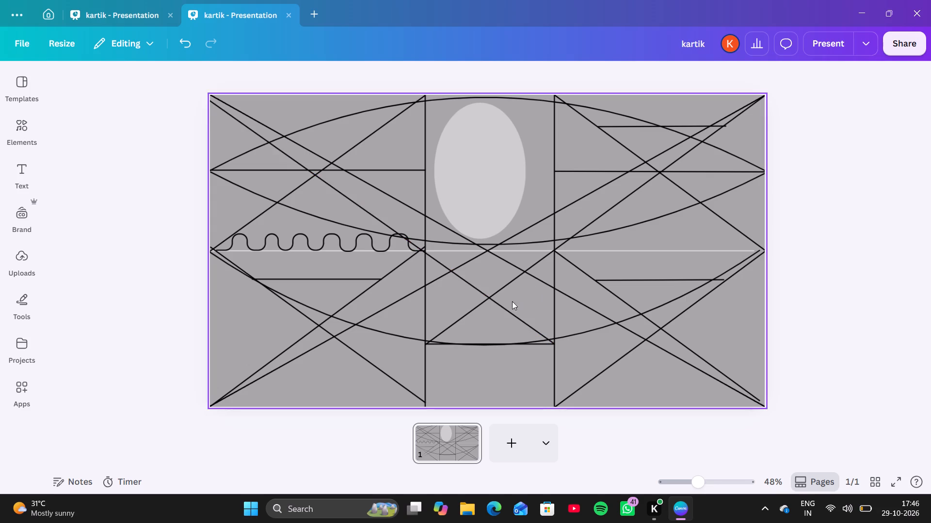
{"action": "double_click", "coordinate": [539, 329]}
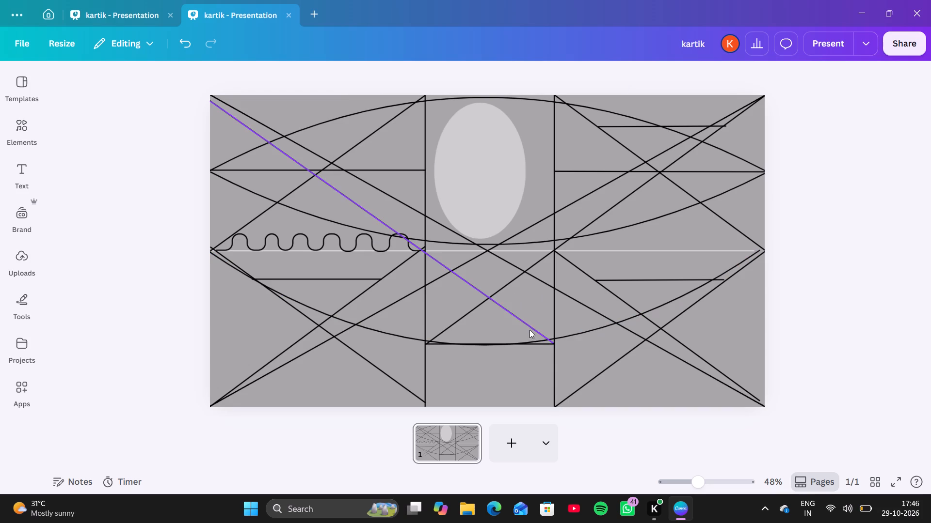
Extend the second upper-left diagonal from the right vertical to the bottom edge near the bottom-right corner, at about 30° alongside the page diagonal.
{"action": "left_click", "coordinate": [529, 321]}
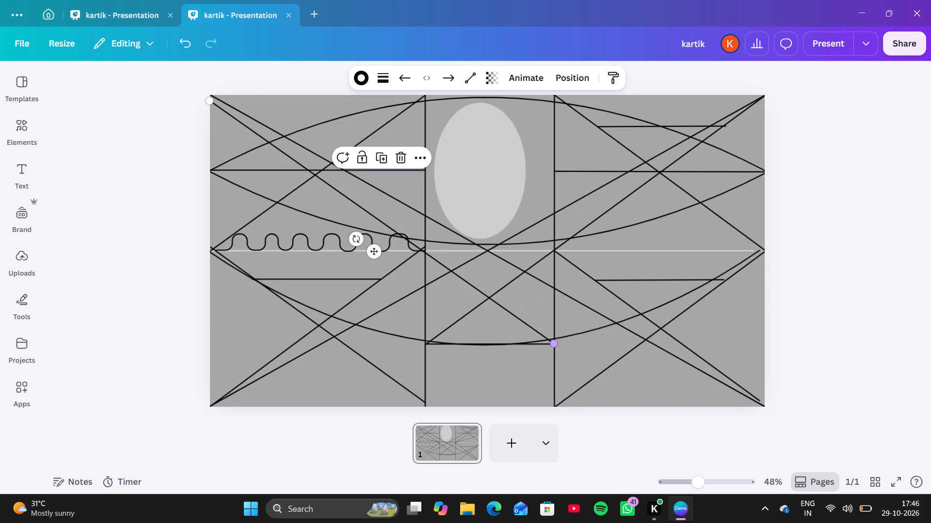
{"action": "left_click_drag", "start_coordinate": [553, 342], "coordinate": [711, 390]}
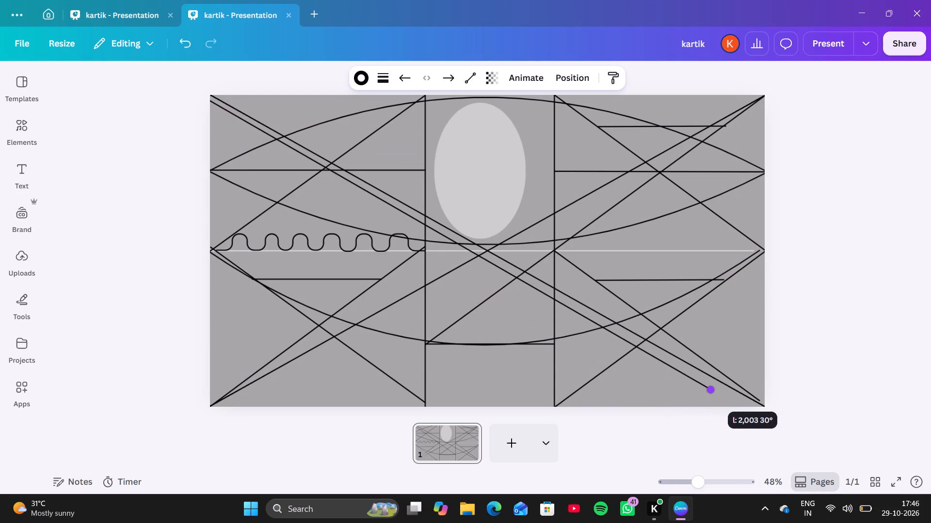
{"action": "left_click_drag", "start_coordinate": [711, 390], "coordinate": [756, 411]}
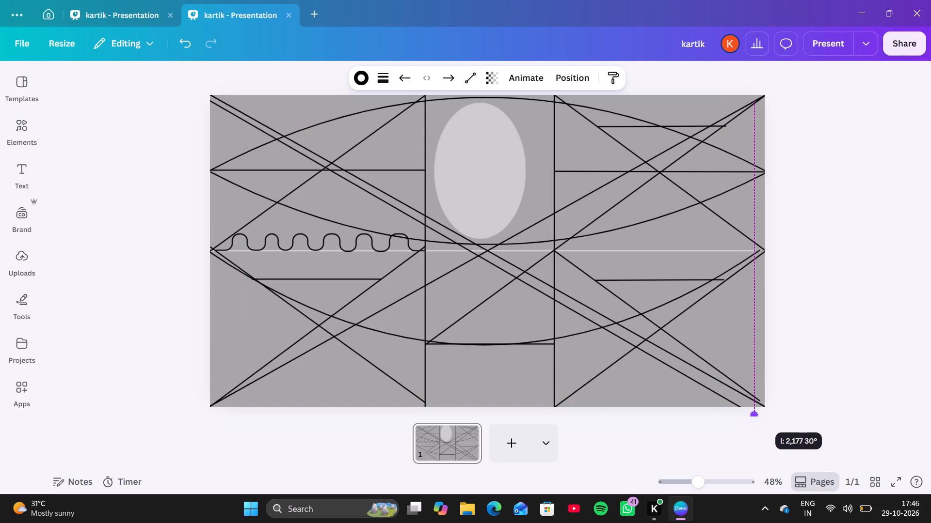
{"action": "left_click_drag", "start_coordinate": [756, 411], "coordinate": [763, 403]}
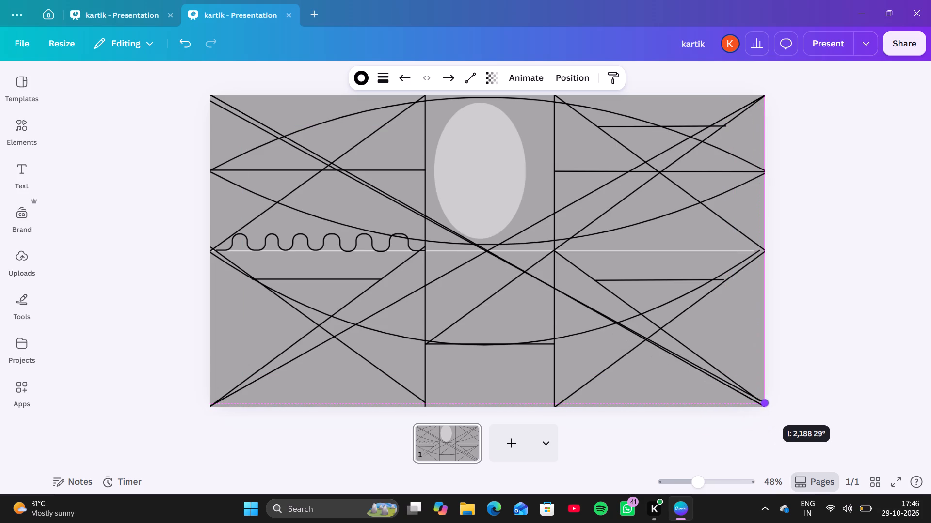
{"action": "left_click_drag", "start_coordinate": [763, 403], "coordinate": [754, 404]}
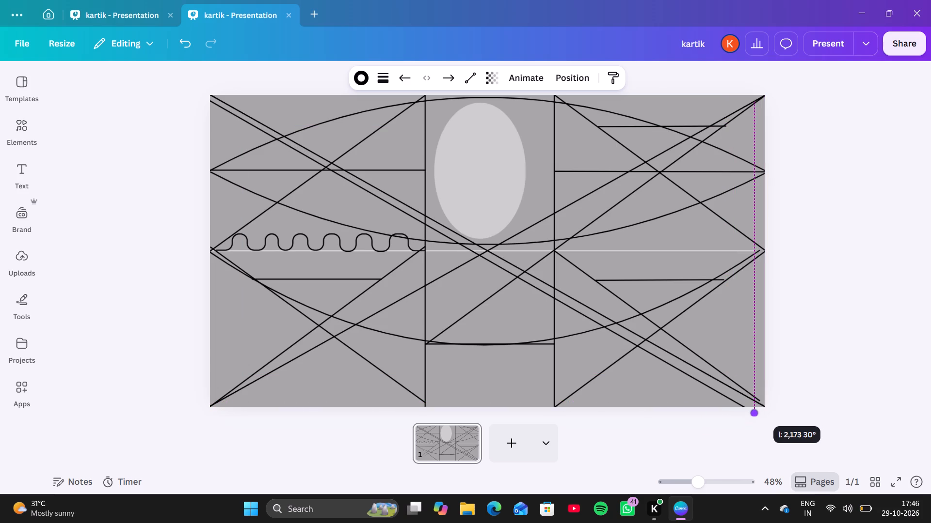
{"action": "left_click_drag", "start_coordinate": [754, 404], "coordinate": [756, 399]}
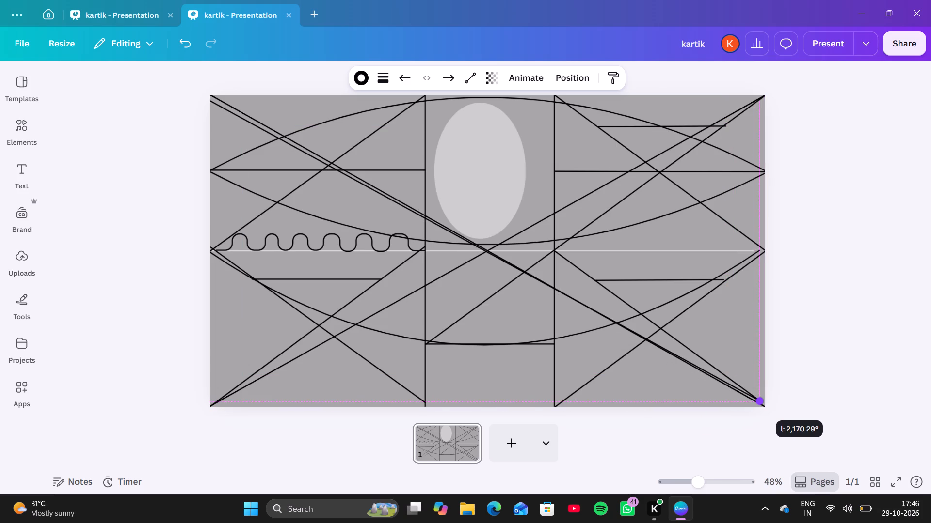
{"action": "left_click_drag", "start_coordinate": [756, 399], "coordinate": [756, 403]}
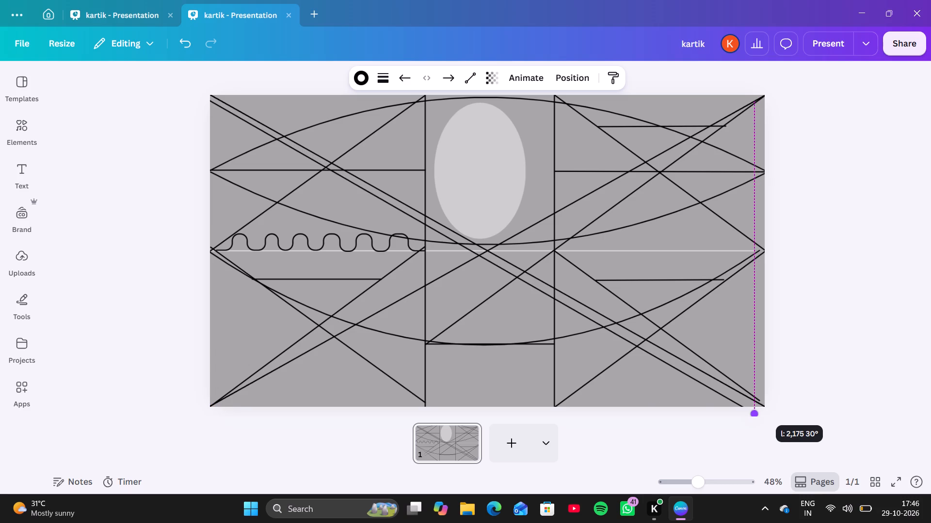
{"action": "left_click_drag", "start_coordinate": [756, 403], "coordinate": [755, 404]}
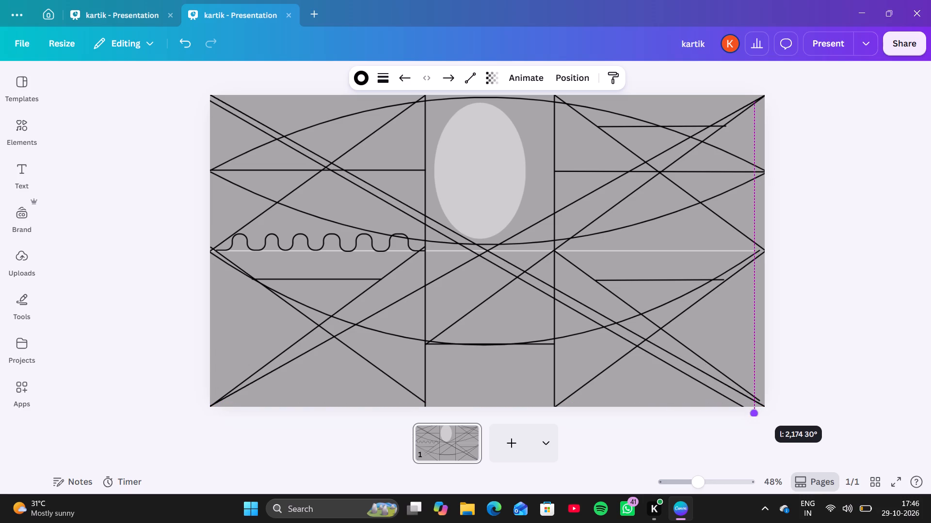
{"action": "left_click_drag", "start_coordinate": [755, 404], "coordinate": [759, 404]}
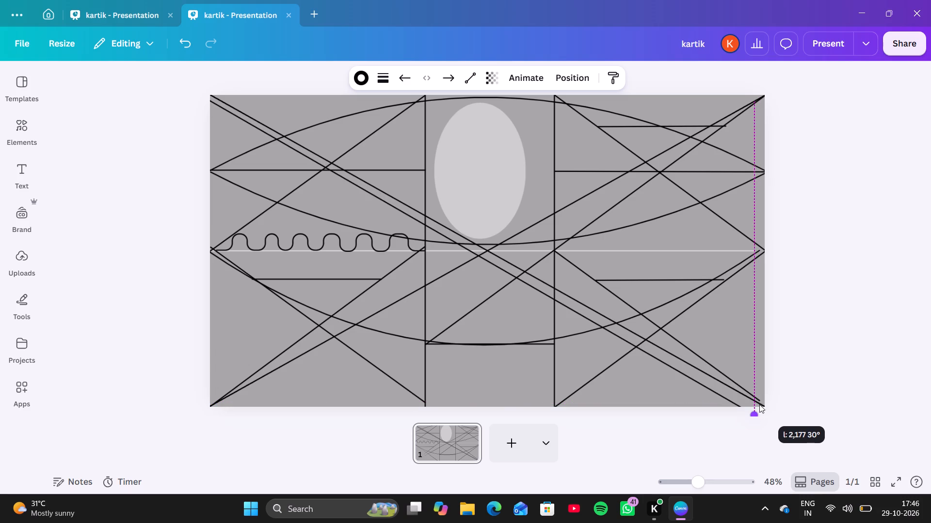
{"action": "left_click_drag", "start_coordinate": [759, 404], "coordinate": [752, 406]}
{"action": "left_click", "coordinate": [676, 412]}
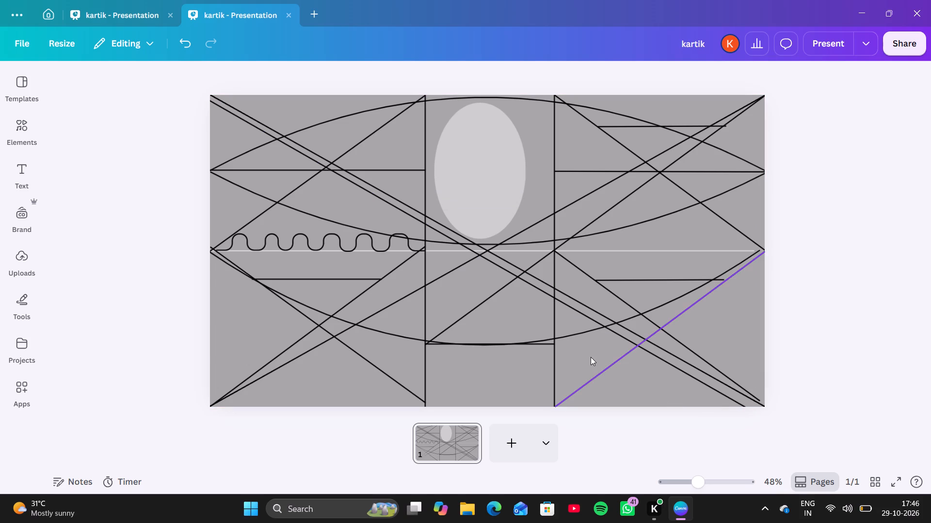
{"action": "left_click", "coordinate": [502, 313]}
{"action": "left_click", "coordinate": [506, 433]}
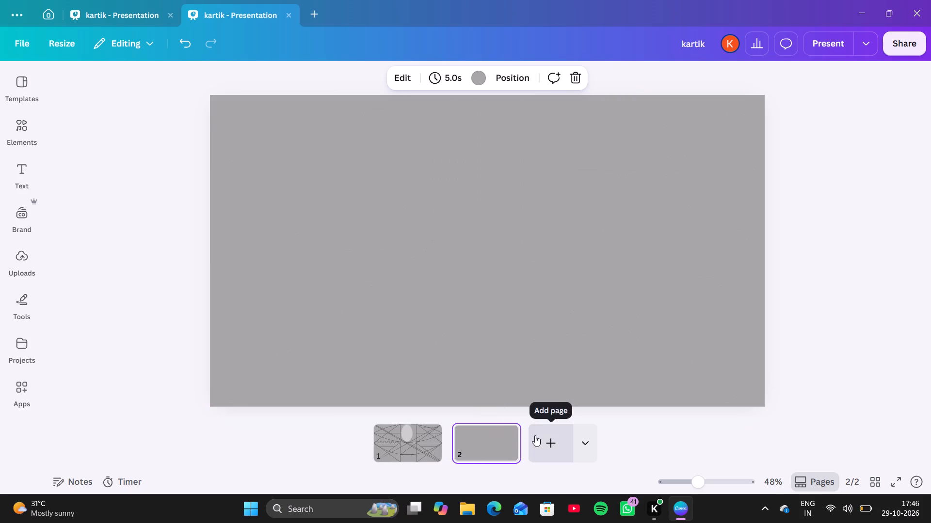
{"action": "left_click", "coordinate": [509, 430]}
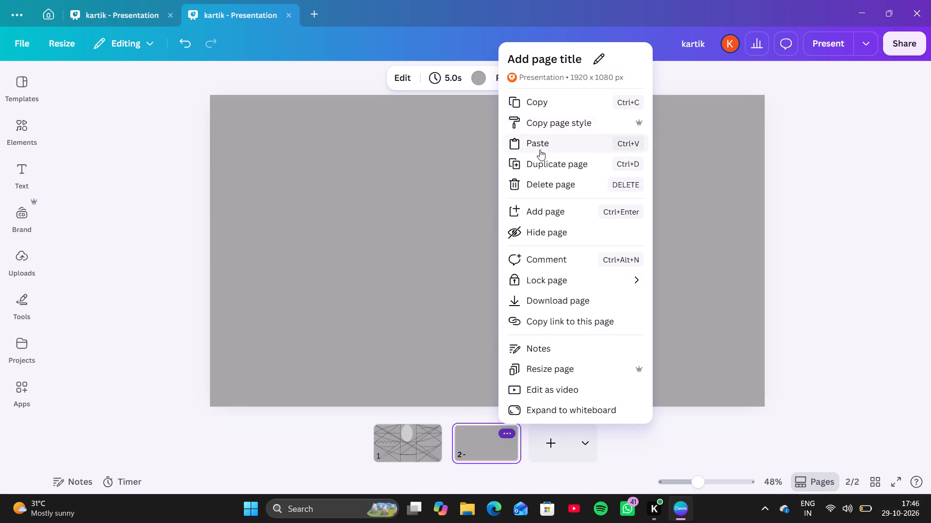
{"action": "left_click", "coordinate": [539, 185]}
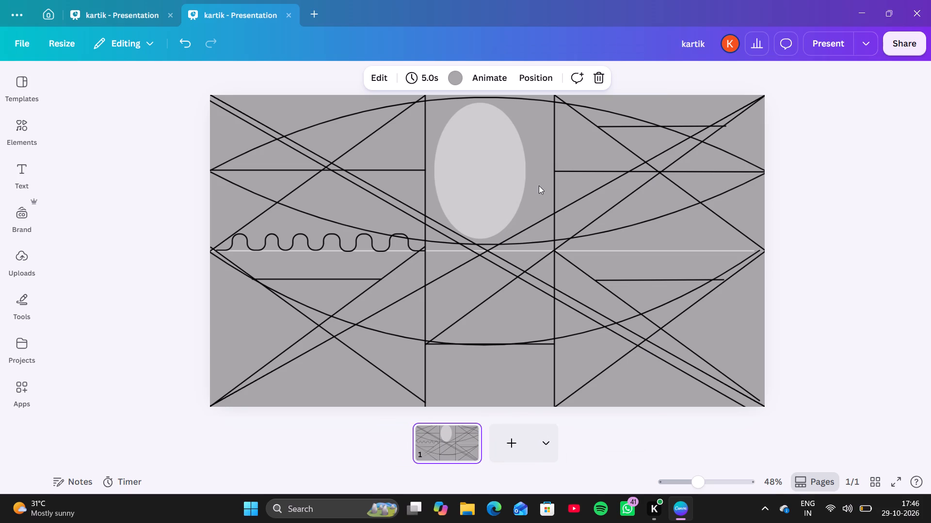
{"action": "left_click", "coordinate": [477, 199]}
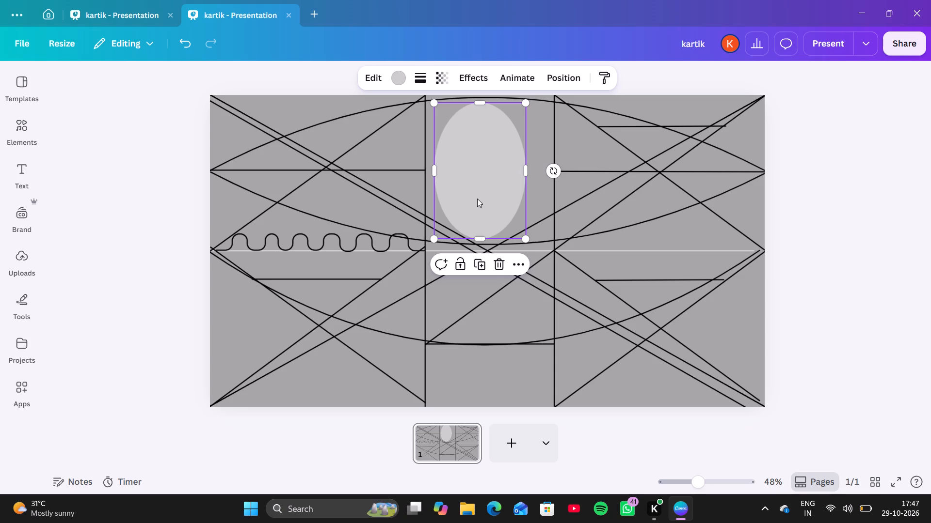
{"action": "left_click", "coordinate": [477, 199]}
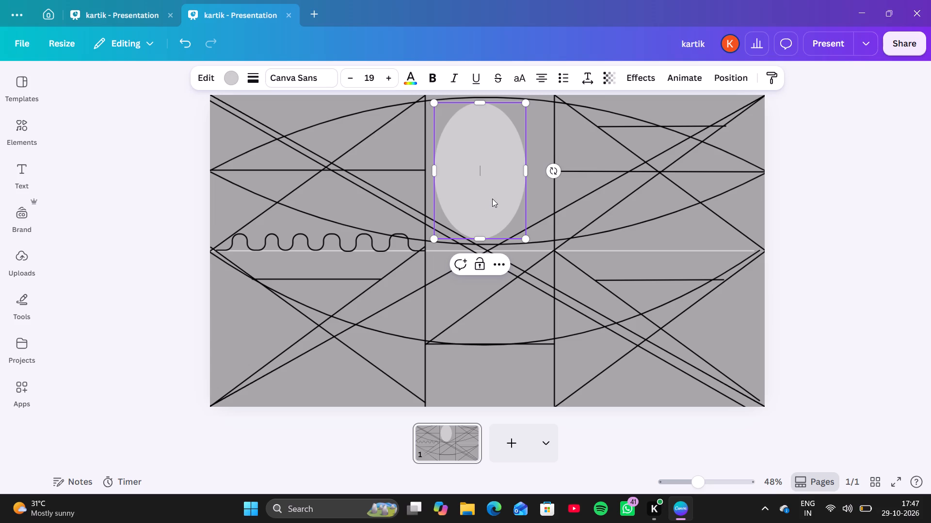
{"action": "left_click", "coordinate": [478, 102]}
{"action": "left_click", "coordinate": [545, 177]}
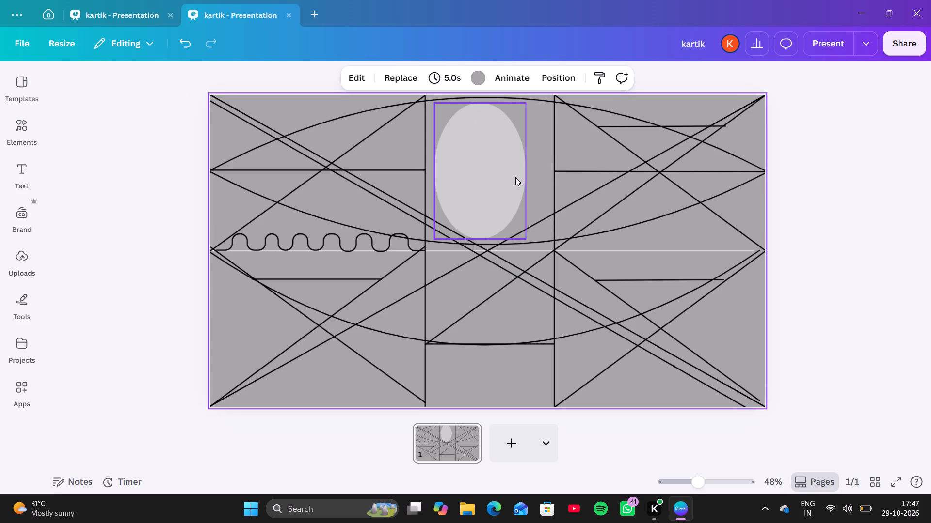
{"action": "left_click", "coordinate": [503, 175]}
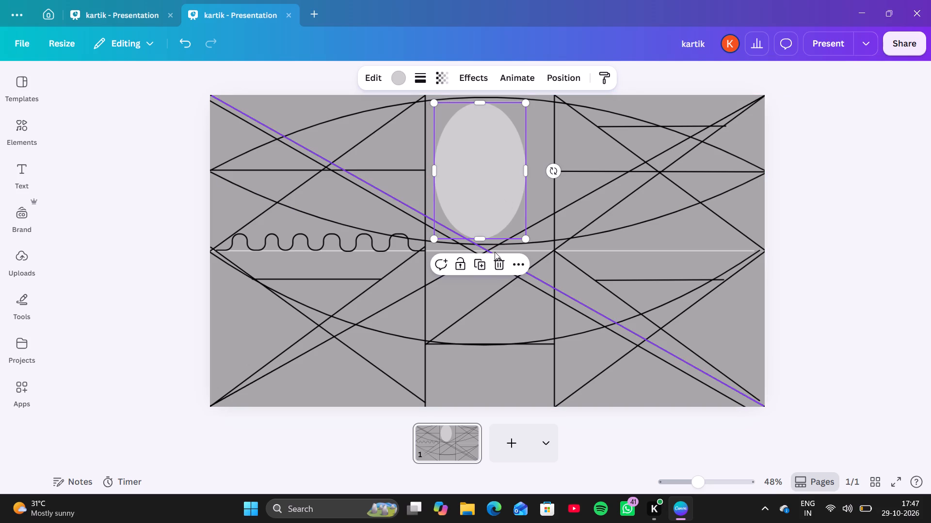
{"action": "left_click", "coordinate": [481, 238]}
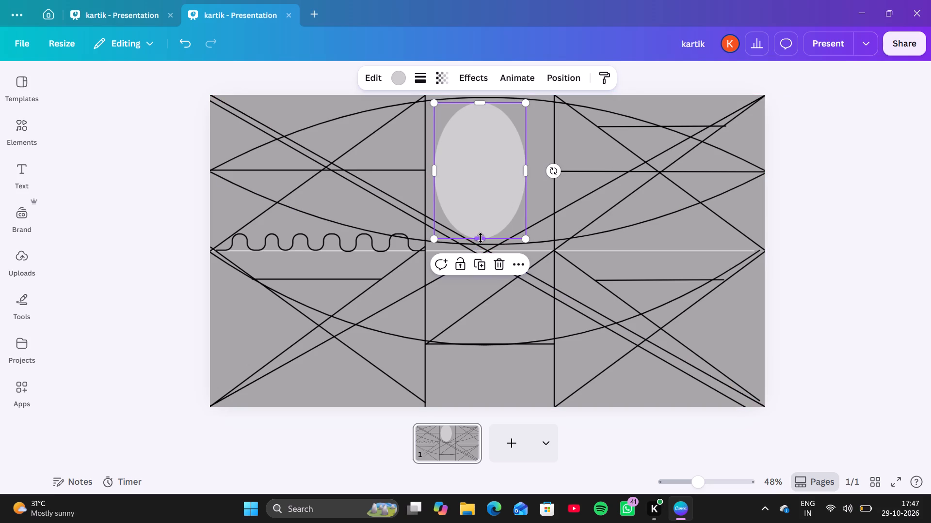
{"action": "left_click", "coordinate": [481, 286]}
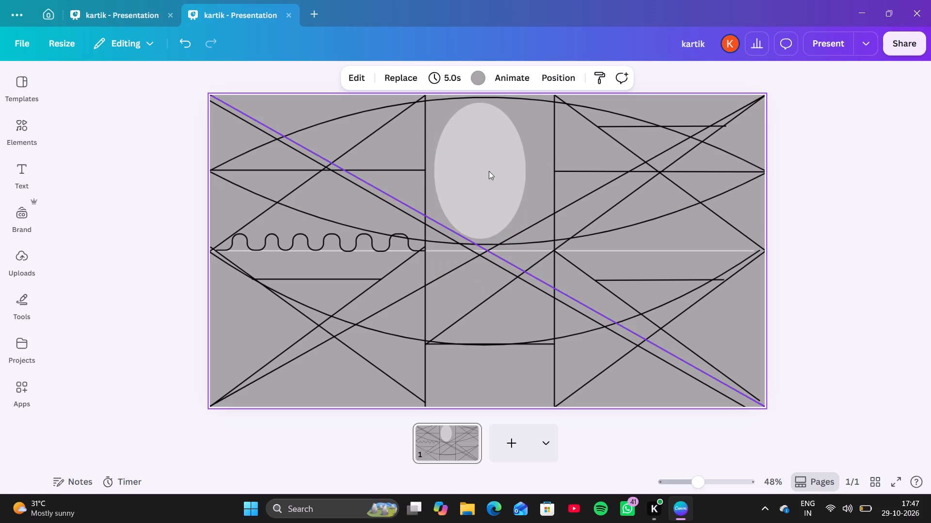
Centre the pale ellipse between the two vertical lines, with equal gaps of 63 to each, keeping it just under the top arc.
{"action": "left_click_drag", "start_coordinate": [510, 112], "coordinate": [516, 111]}
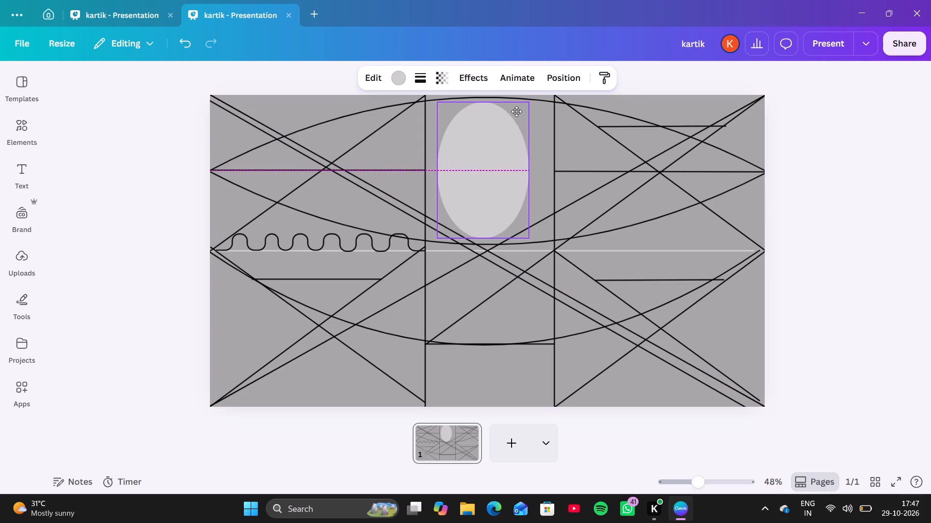
{"action": "left_click_drag", "start_coordinate": [516, 111], "coordinate": [518, 111]}
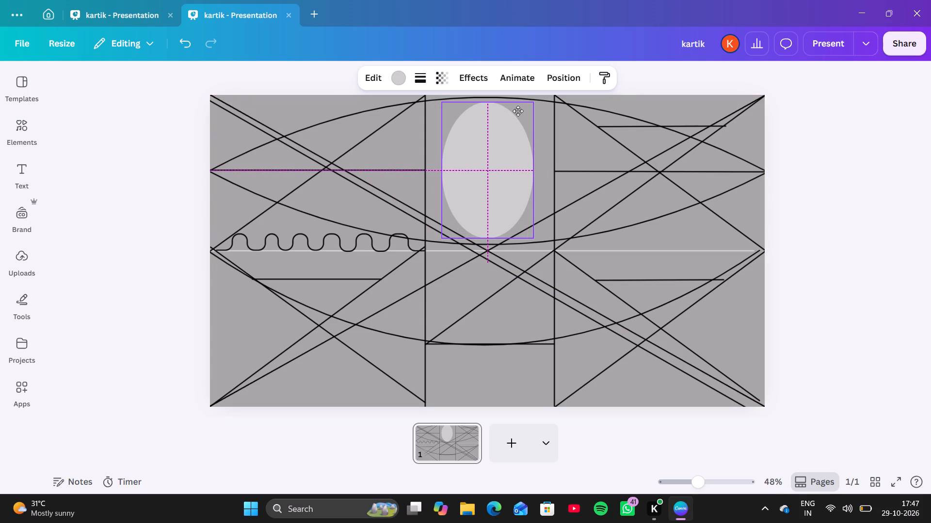
{"action": "left_click_drag", "start_coordinate": [518, 111], "coordinate": [519, 111]}
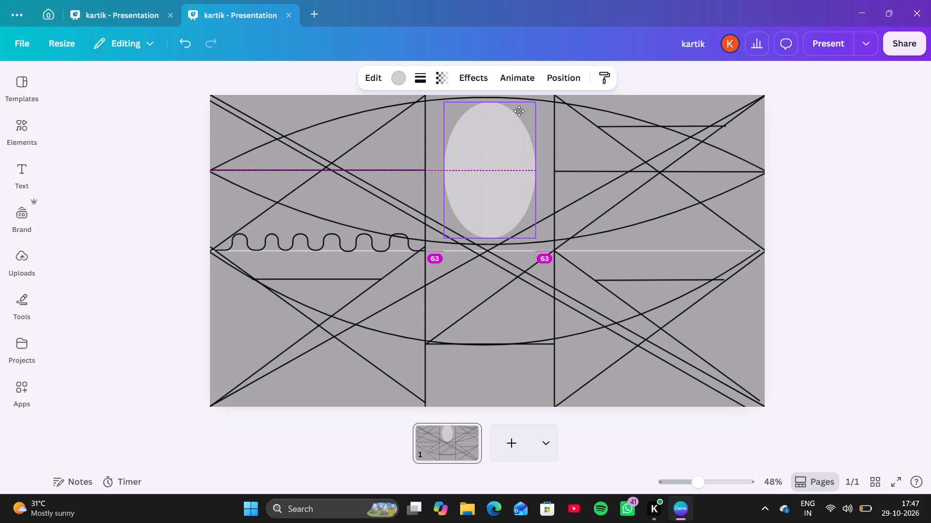
{"action": "left_click_drag", "start_coordinate": [519, 111], "coordinate": [522, 111]}
{"action": "left_click_drag", "start_coordinate": [522, 111], "coordinate": [520, 111]}
{"action": "left_click_drag", "start_coordinate": [520, 111], "coordinate": [520, 111]}
{"action": "left_click_drag", "start_coordinate": [520, 111], "coordinate": [530, 116]}
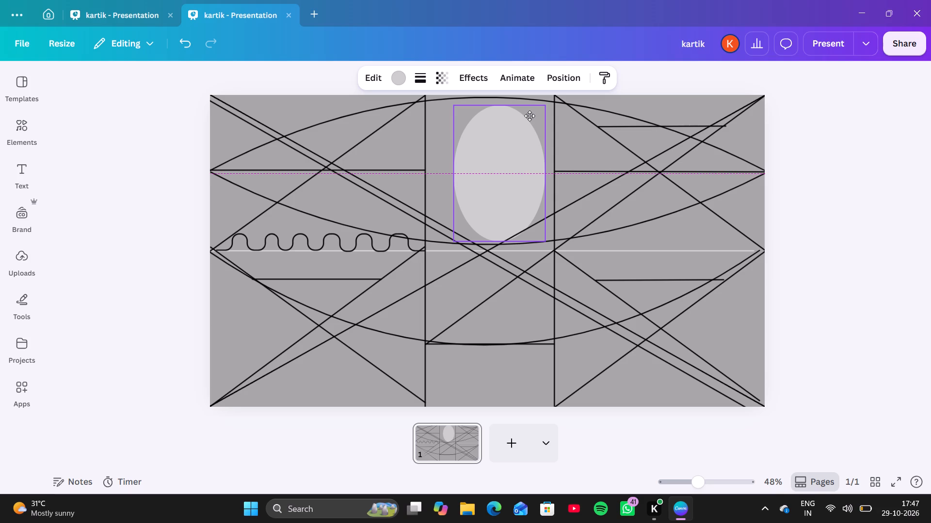
{"action": "left_click_drag", "start_coordinate": [530, 116], "coordinate": [529, 114]}
{"action": "left_click", "coordinate": [529, 114]}
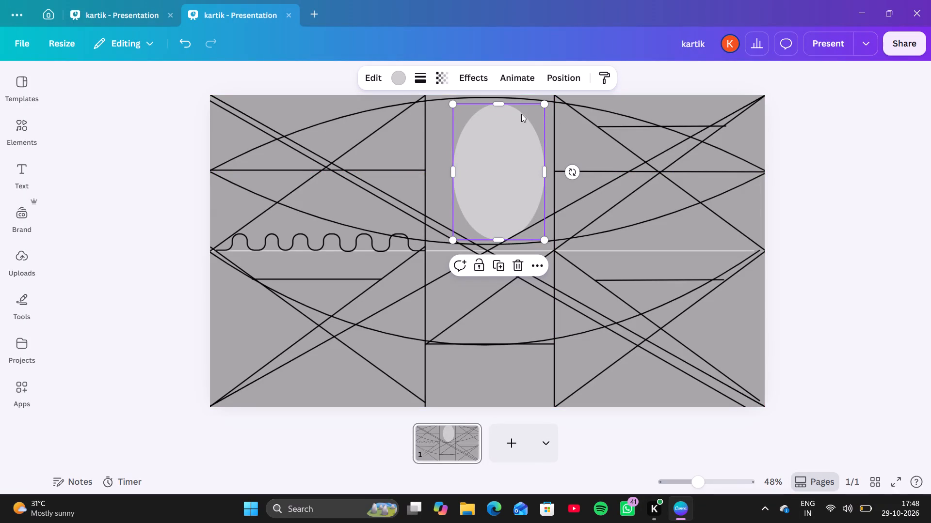
{"action": "left_click_drag", "start_coordinate": [524, 114], "coordinate": [515, 114]}
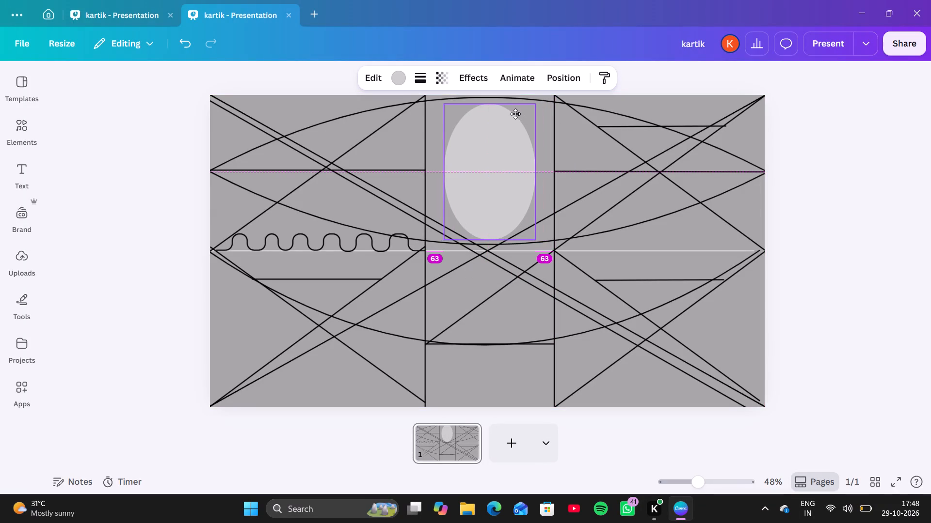
{"action": "left_click_drag", "start_coordinate": [515, 114], "coordinate": [516, 114]}
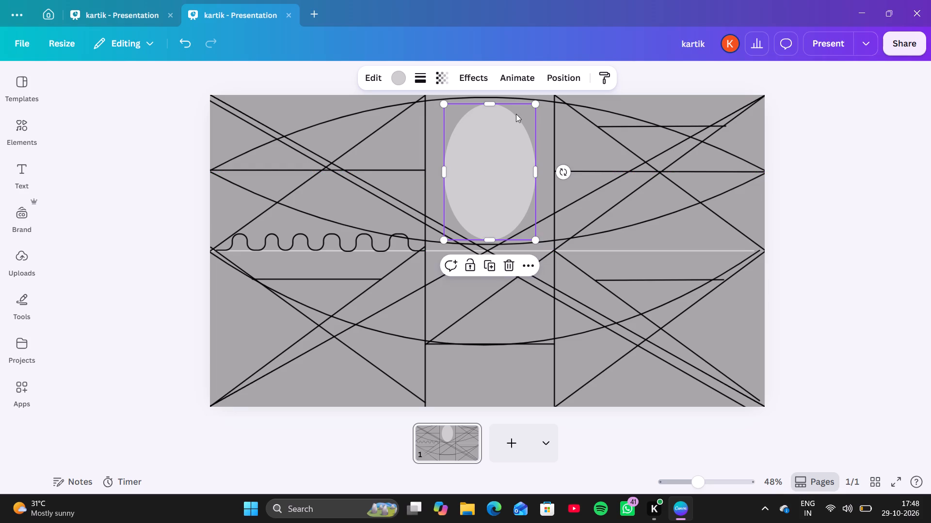
{"action": "left_click", "coordinate": [572, 131]}
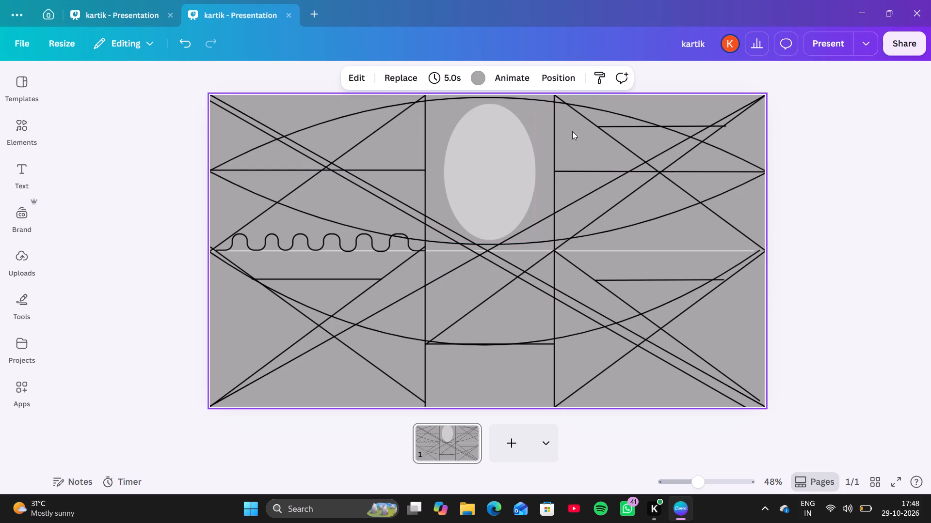
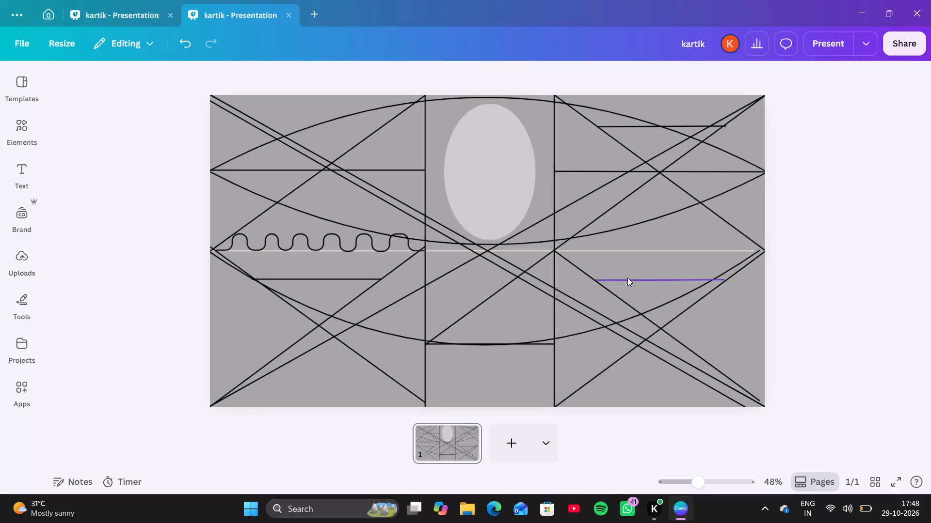
Extend the short lower-right horizontal line to a length of about 452 so its right end meets the rising diagonal.
{"action": "left_click", "coordinate": [627, 277]}
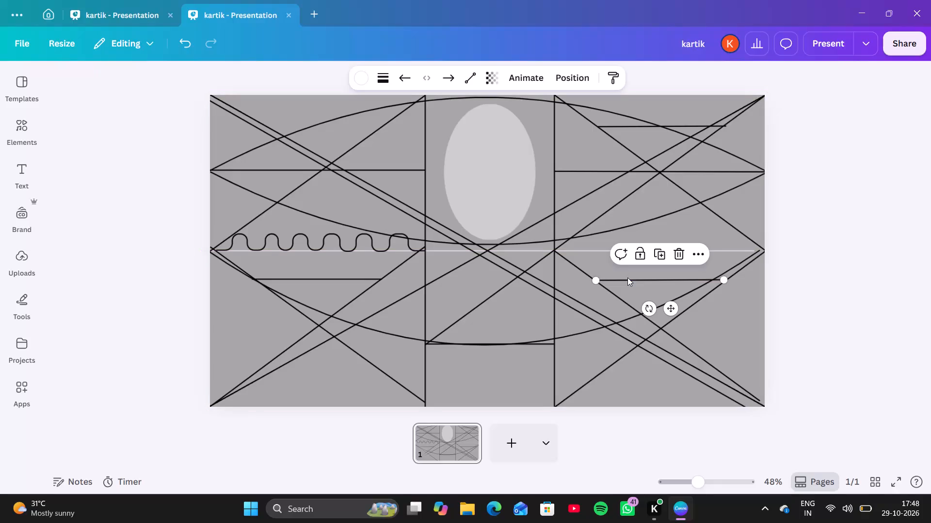
{"action": "left_click", "coordinate": [724, 281]}
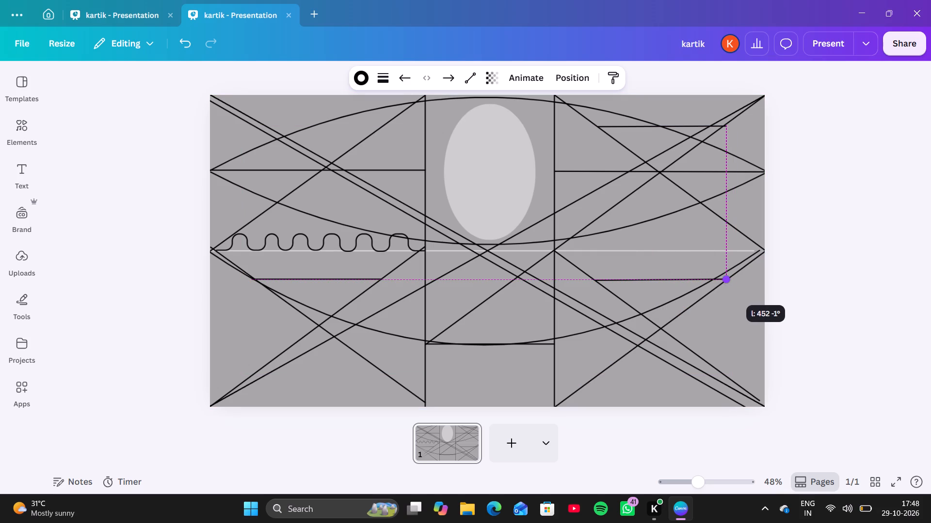
{"action": "left_click", "coordinate": [741, 296]}
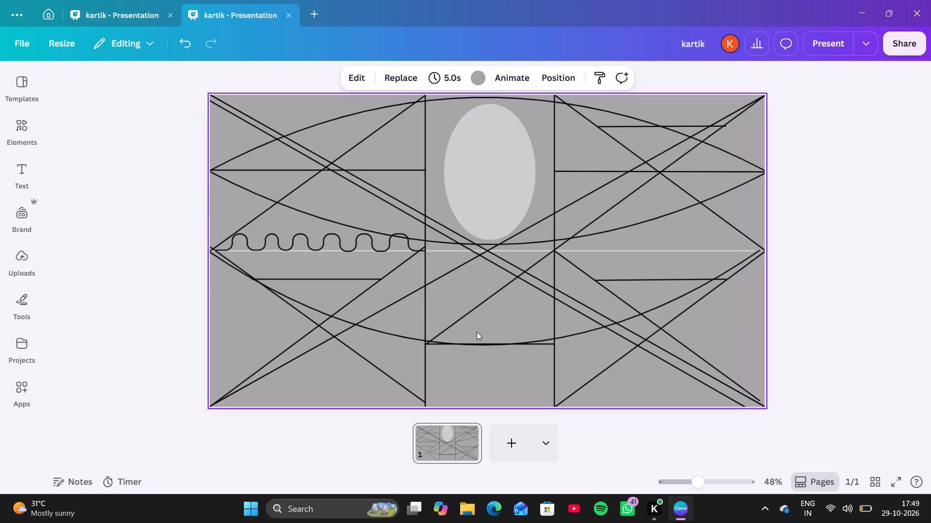
Move the lower sagging curve up below the page centre and anchor its left end at the page's bottom-left corner.
{"action": "left_click_drag", "start_coordinate": [479, 343], "coordinate": [475, 255]}
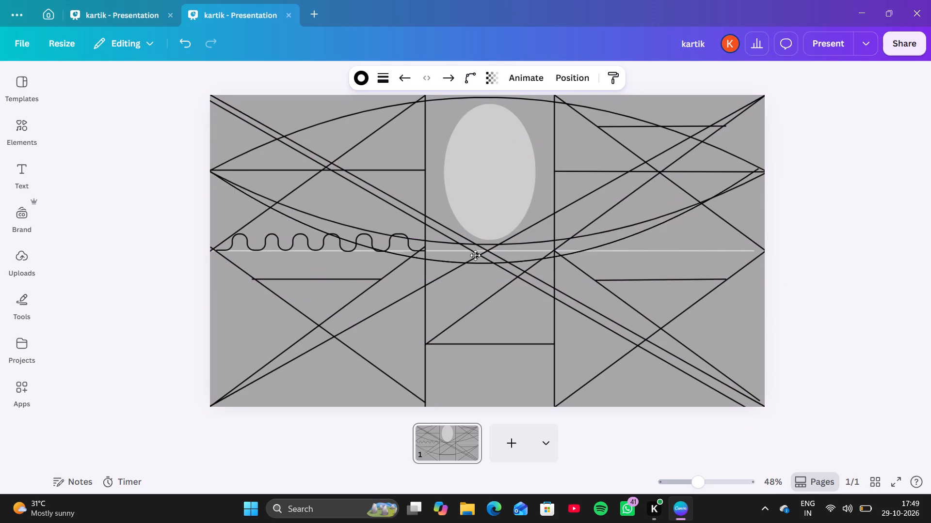
{"action": "left_click_drag", "start_coordinate": [475, 255], "coordinate": [474, 264]}
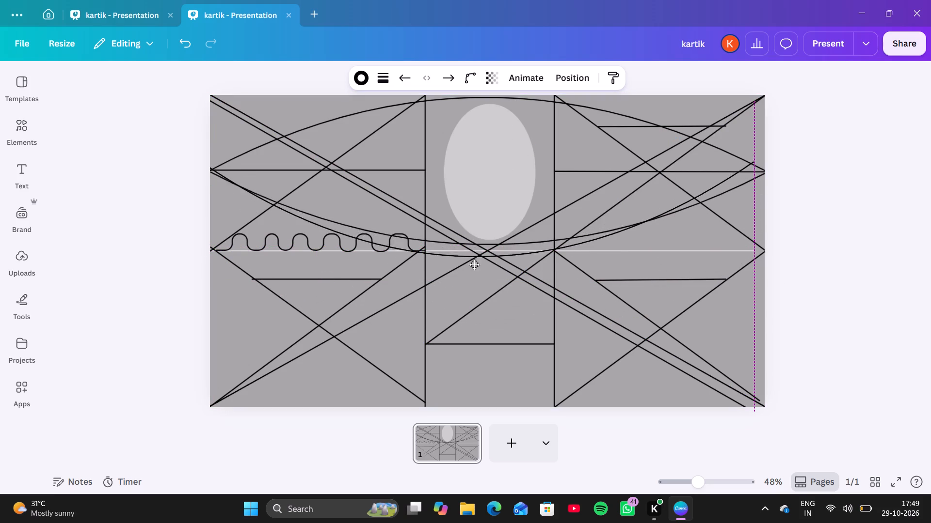
{"action": "left_click_drag", "start_coordinate": [474, 264], "coordinate": [495, 318]}
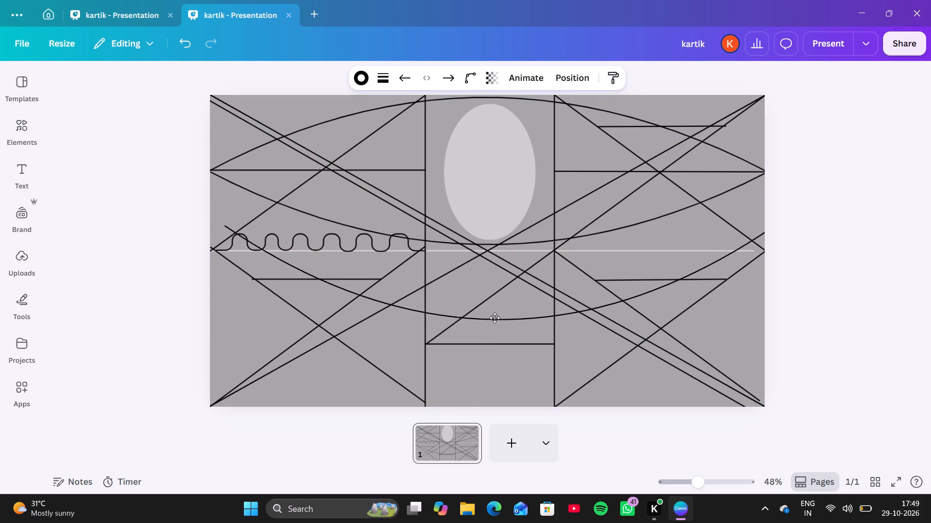
{"action": "left_click_drag", "start_coordinate": [495, 318], "coordinate": [495, 317]}
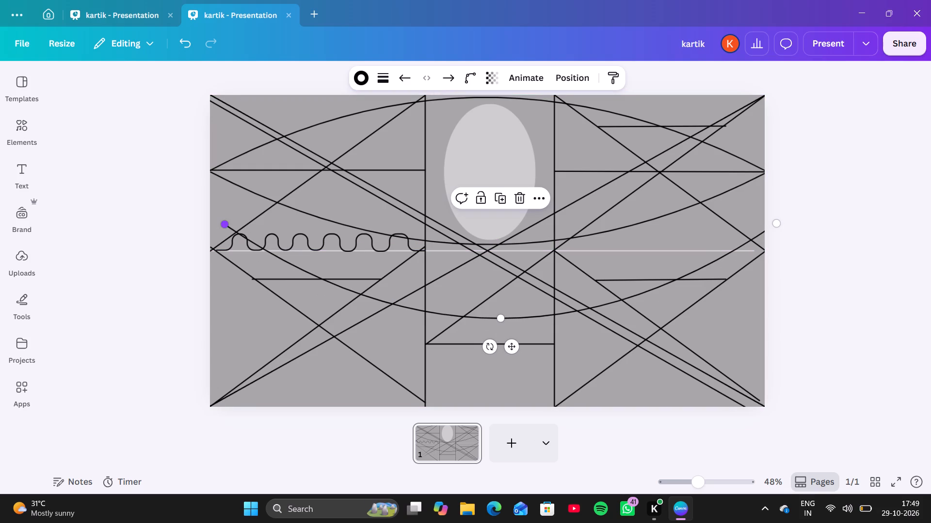
{"action": "left_click_drag", "start_coordinate": [224, 220], "coordinate": [223, 393]}
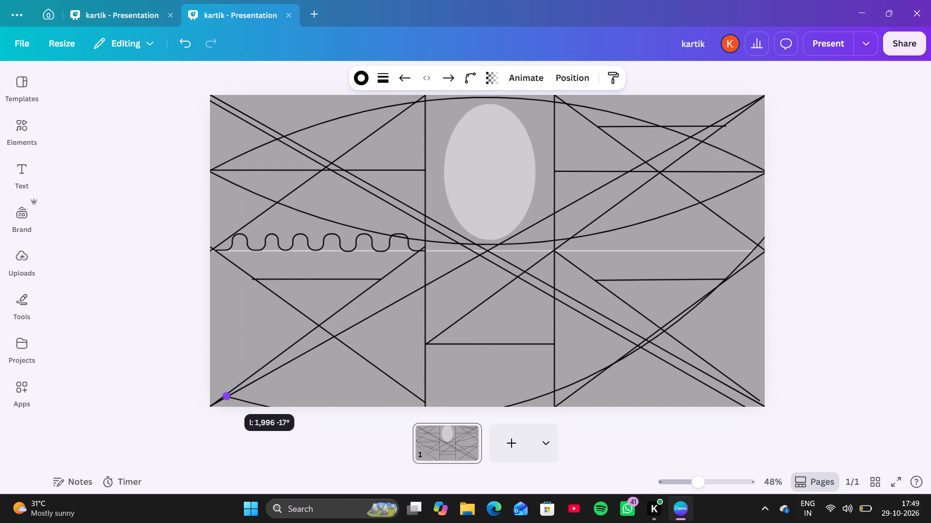
{"action": "left_click_drag", "start_coordinate": [223, 393], "coordinate": [210, 401]}
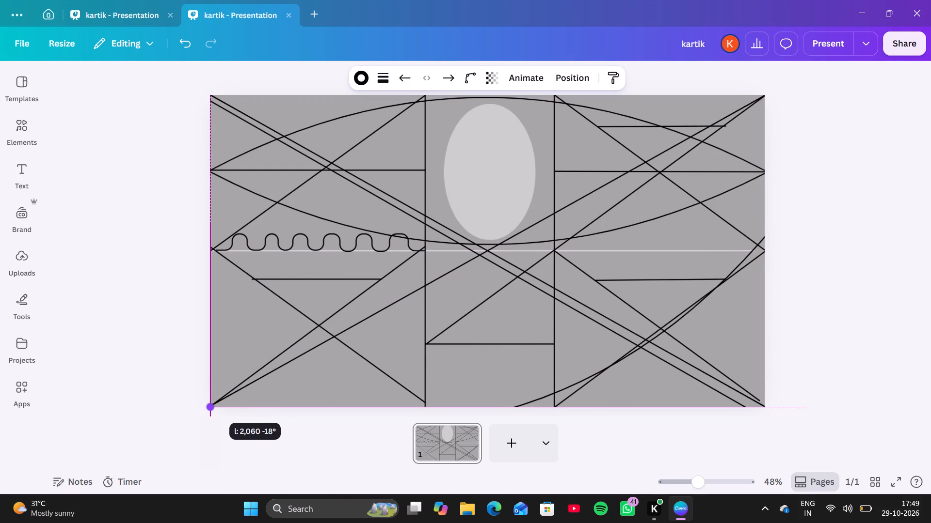
{"action": "left_click_drag", "start_coordinate": [210, 401], "coordinate": [210, 400]}
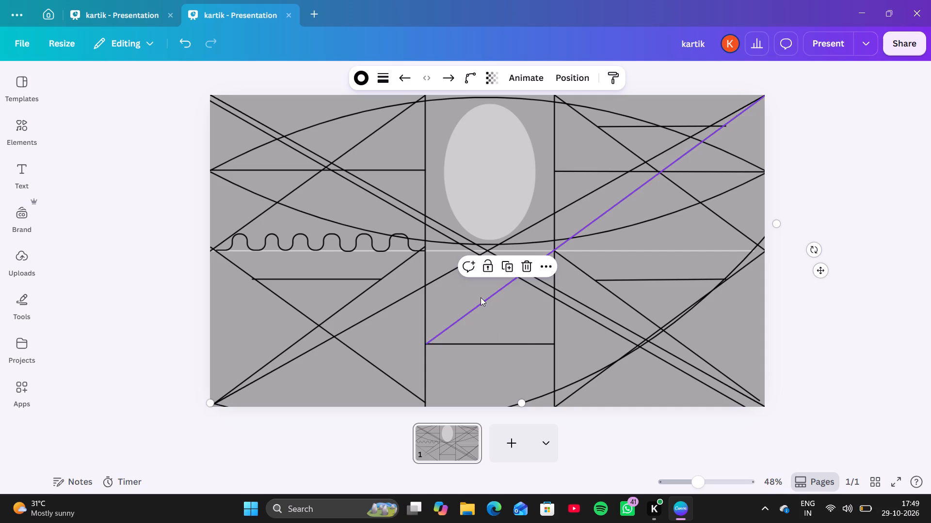
Bend the lower curve's middle upward and bring its right end to the page's bottom-right corner, forming a shallow arch.
{"action": "left_click_drag", "start_coordinate": [520, 400], "coordinate": [501, 326]}
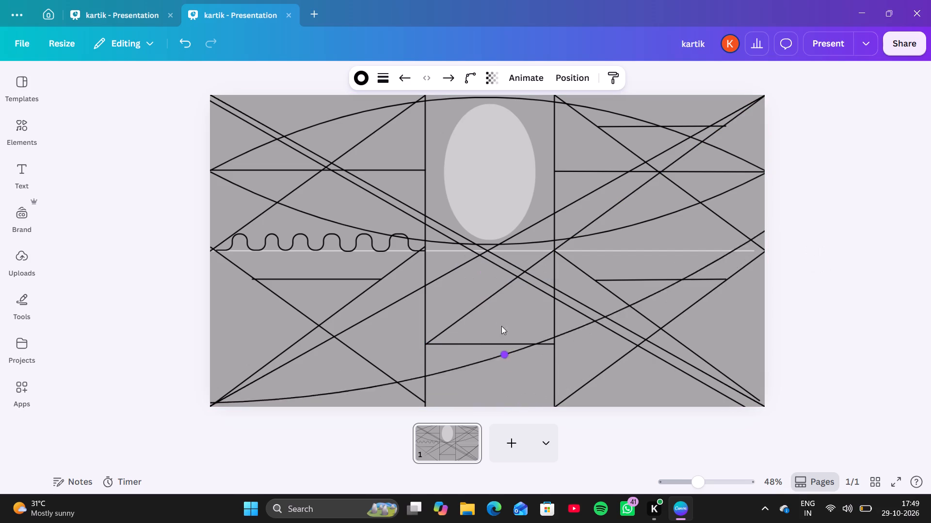
{"action": "left_click_drag", "start_coordinate": [501, 326], "coordinate": [480, 270]}
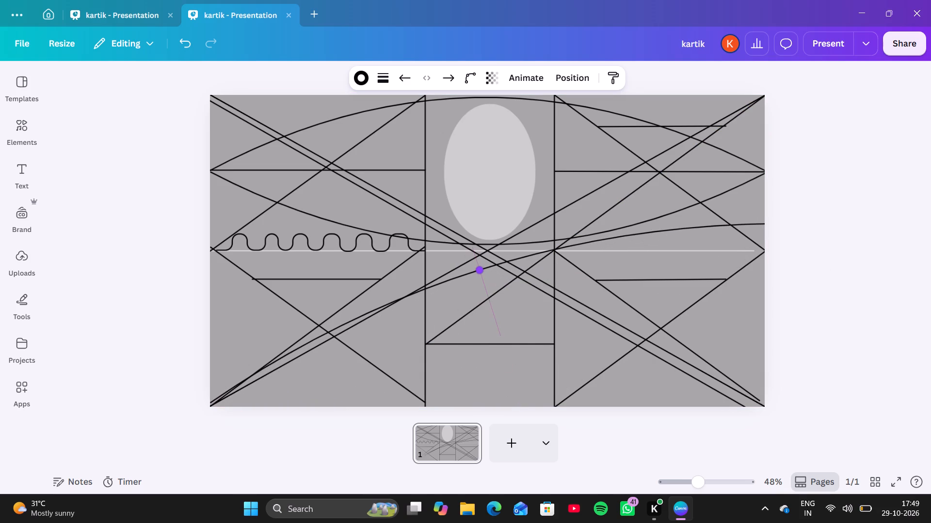
{"action": "left_click_drag", "start_coordinate": [480, 270], "coordinate": [477, 269]}
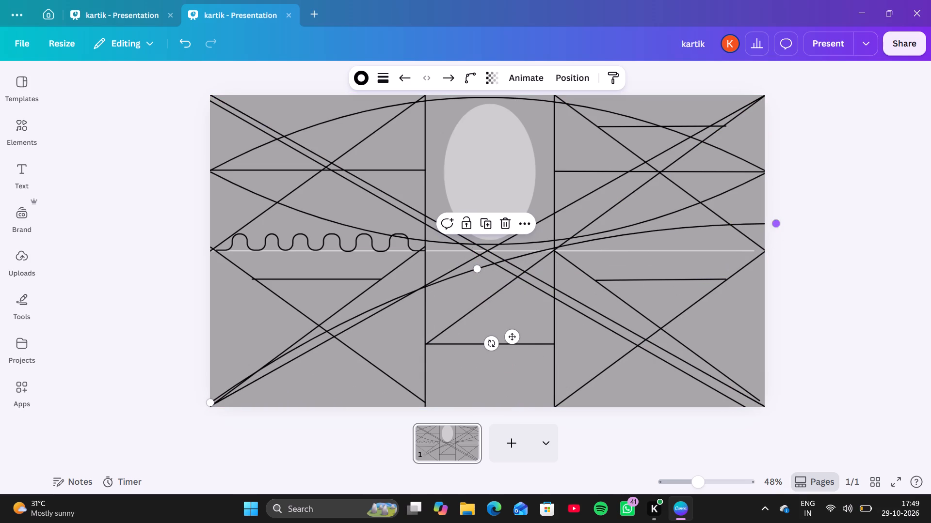
{"action": "left_click_drag", "start_coordinate": [778, 226], "coordinate": [745, 309]}
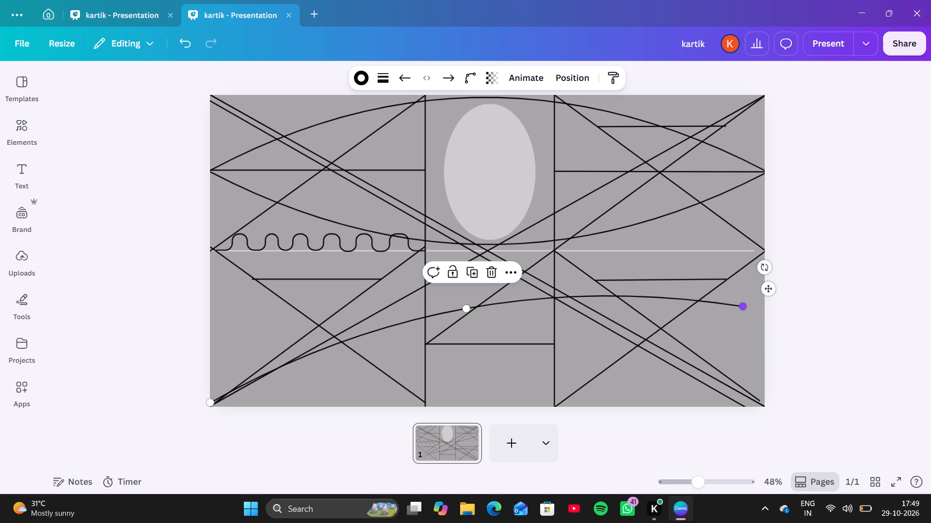
{"action": "left_click", "coordinate": [745, 309]}
{"action": "left_click_drag", "start_coordinate": [745, 309], "coordinate": [765, 348]}
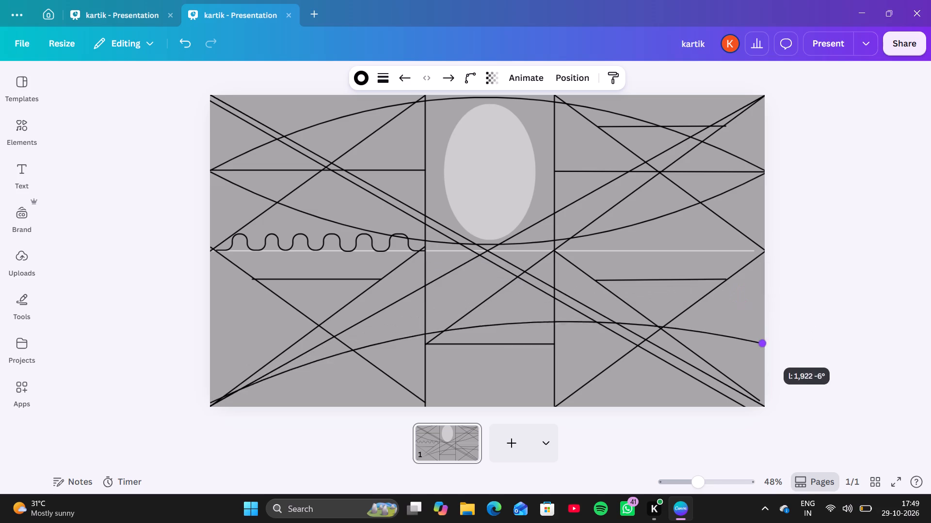
{"action": "left_click_drag", "start_coordinate": [765, 348], "coordinate": [767, 408]}
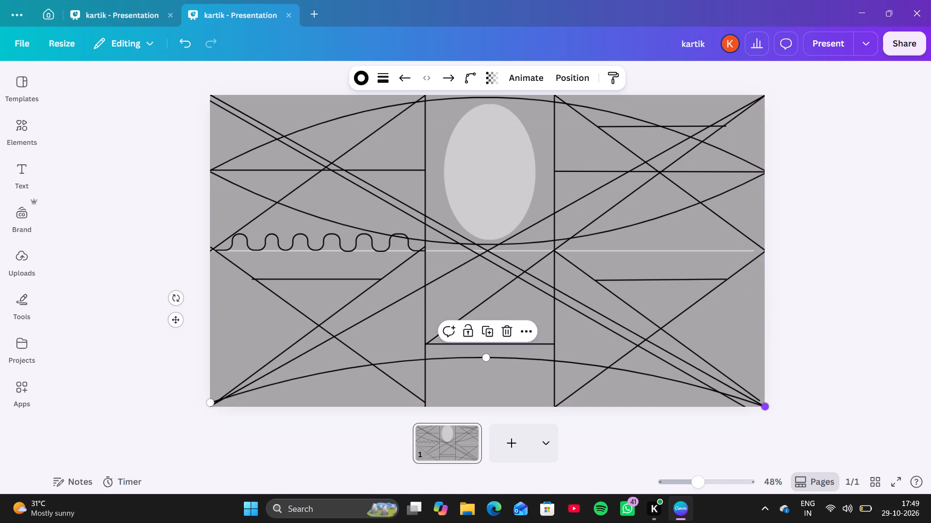
Raise the bottom arch's middle point to just below the diagonals' crossing at the page centre.
{"action": "left_click_drag", "start_coordinate": [482, 357], "coordinate": [484, 267]}
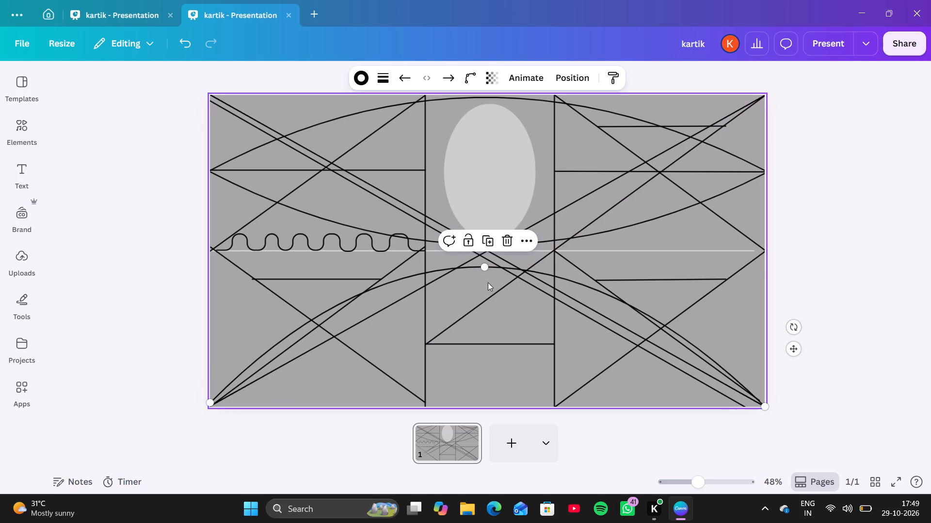
{"action": "left_click", "coordinate": [482, 282]}
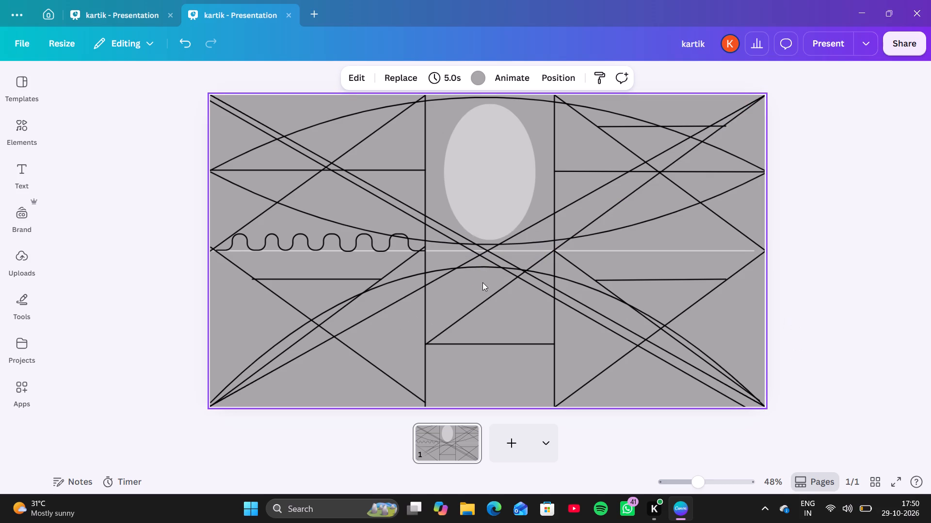